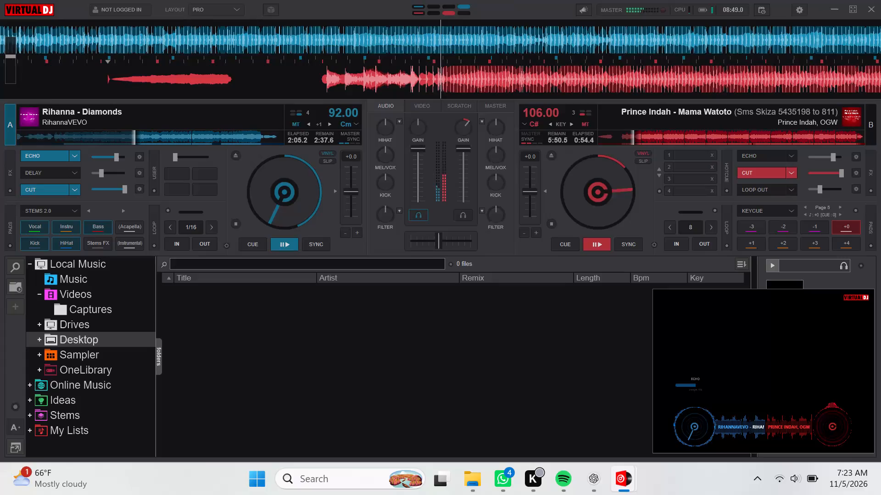
# Turn off the Cut effect on deck B while Mama Watoto keeps playing.
pyautogui.click(764, 174)
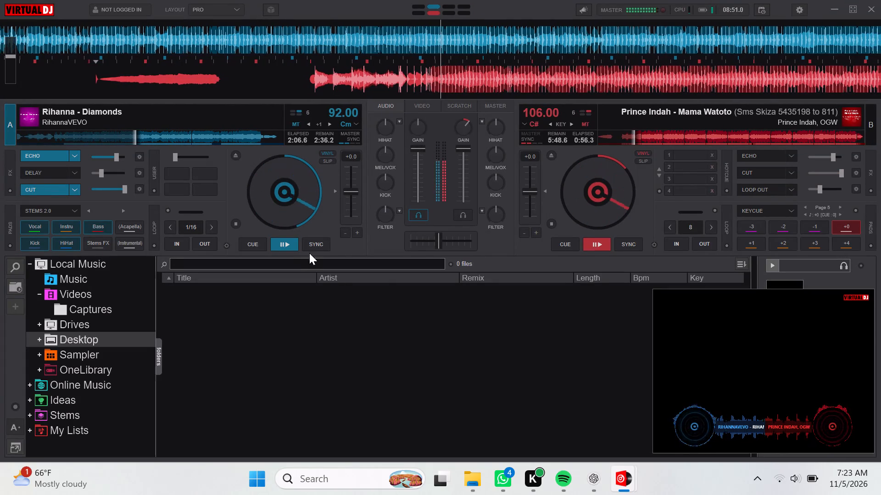
# Pause the Rihanna track Diamonds on deck A, leaving only deck B playing.
pyautogui.click(296, 246)
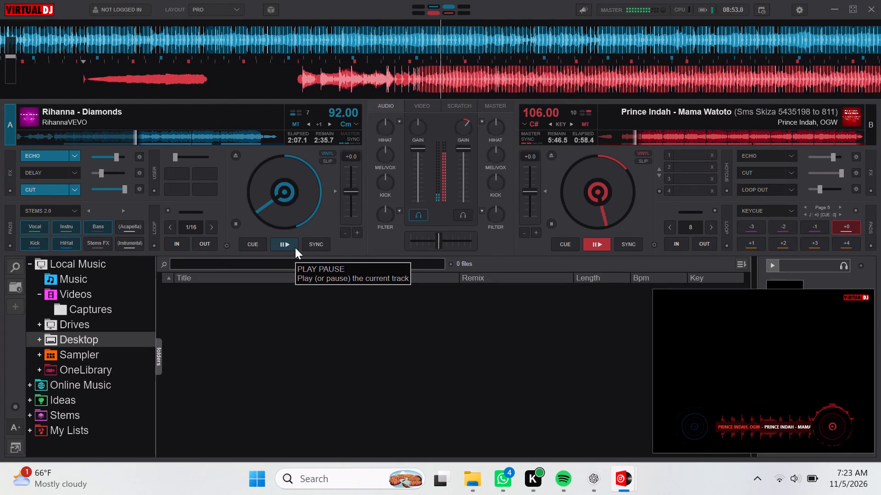
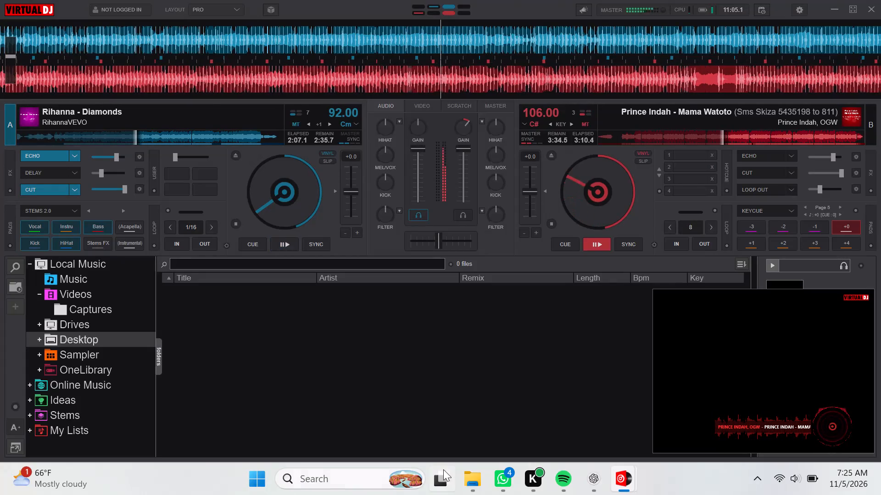
# Load Prince Indah - Osiepe (Official Audio) from the Downloads folder in File Explorer onto deck A.
pyautogui.click(474, 480)
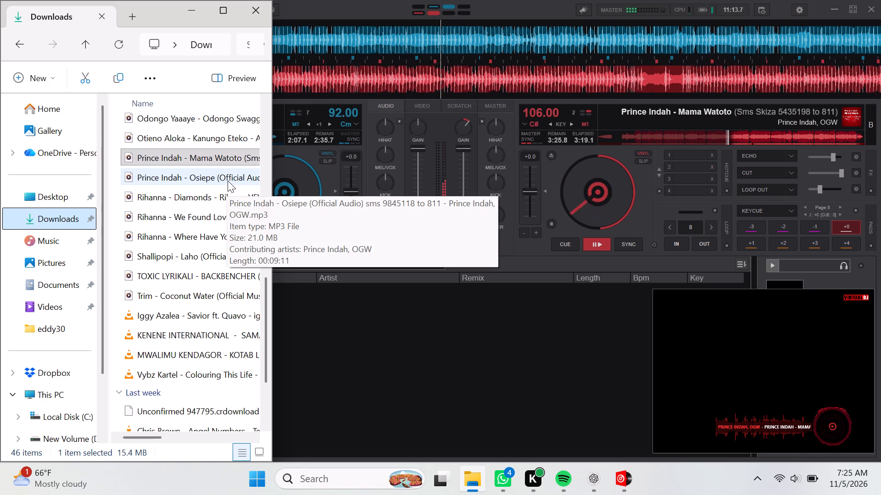
pyautogui.moveTo(228, 181); pyautogui.dragTo(307, 190)
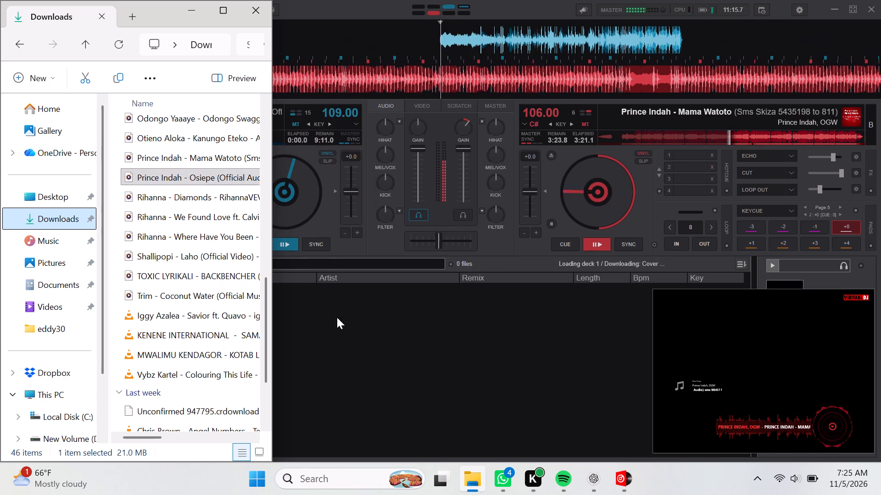
pyautogui.click(339, 334)
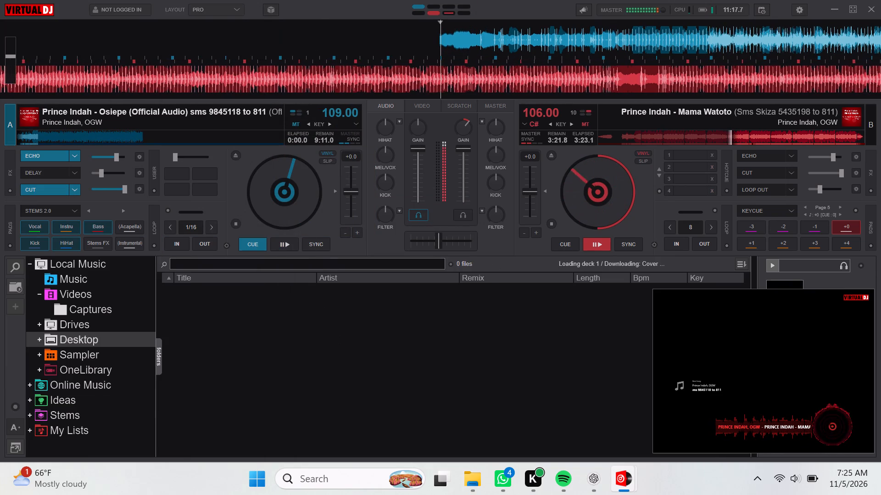
# Set hot cue 4 at the current playing point of Mama Watoto on deck B.
pyautogui.click(674, 193)
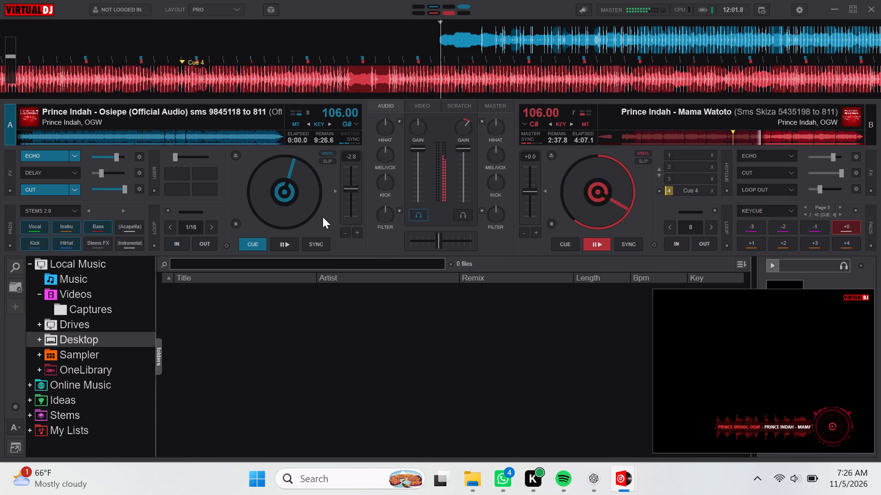
# Turn deck A's filter down well below centre and start playing Osiepe under Mama Watoto.
pyautogui.doubleClick(326, 213)
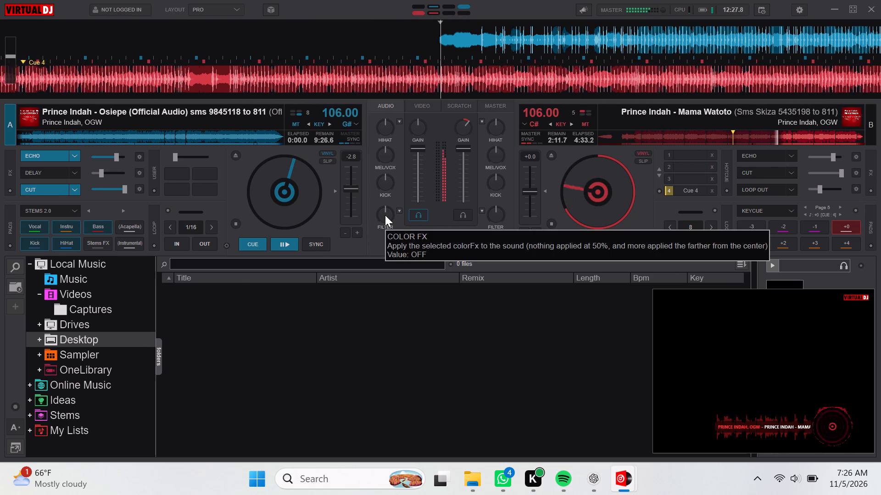
pyautogui.moveTo(385, 215); pyautogui.dragTo(342, 243)
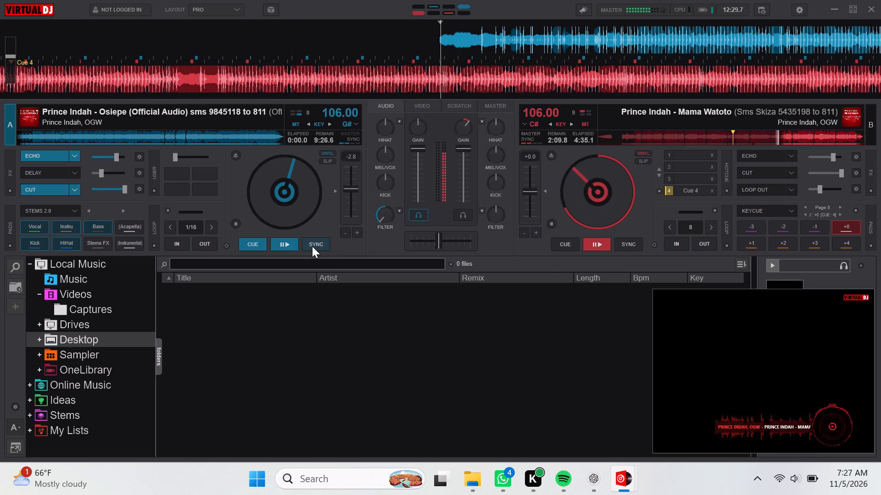
pyautogui.click(285, 244)
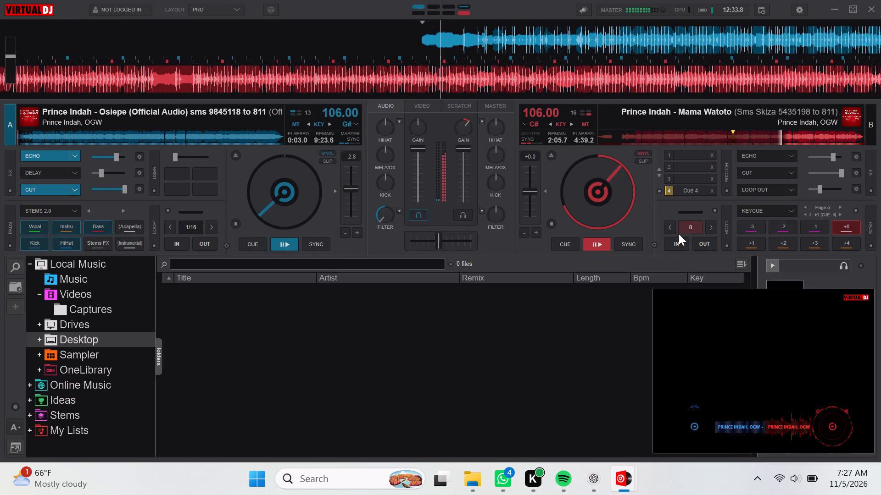
# Chop up Mama Watoto by rapidly switching deck B's Cut effect on and off, leaving the effect on.
pyautogui.tripleClick(753, 173)
pyautogui.tripleClick(753, 173)
pyautogui.tripleClick(753, 173)
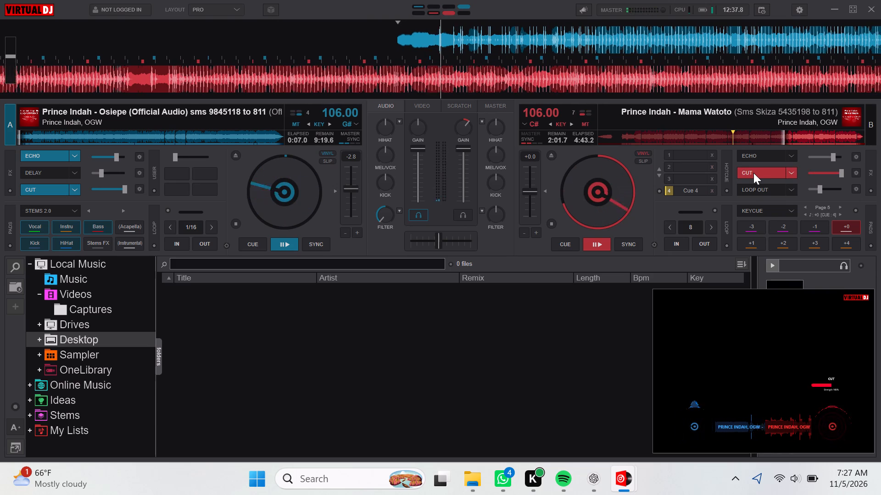
pyautogui.doubleClick(753, 173)
pyautogui.click(753, 173)
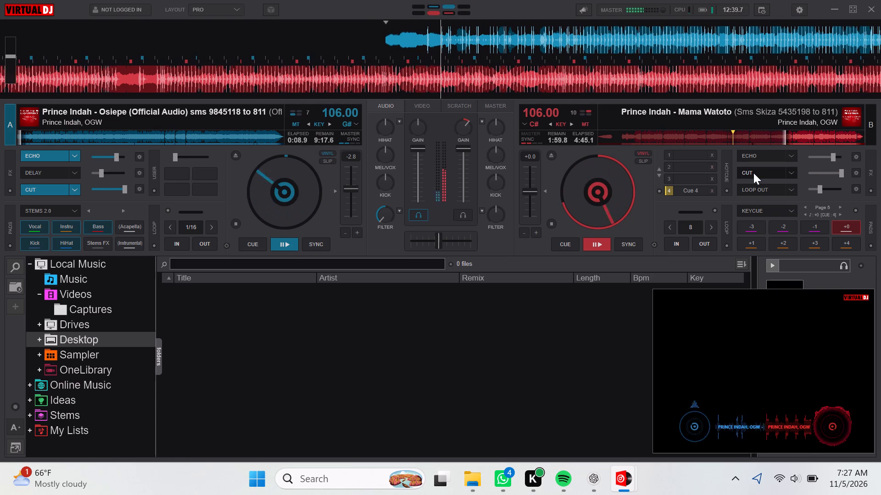
pyautogui.click(753, 173)
pyautogui.tripleClick(753, 173)
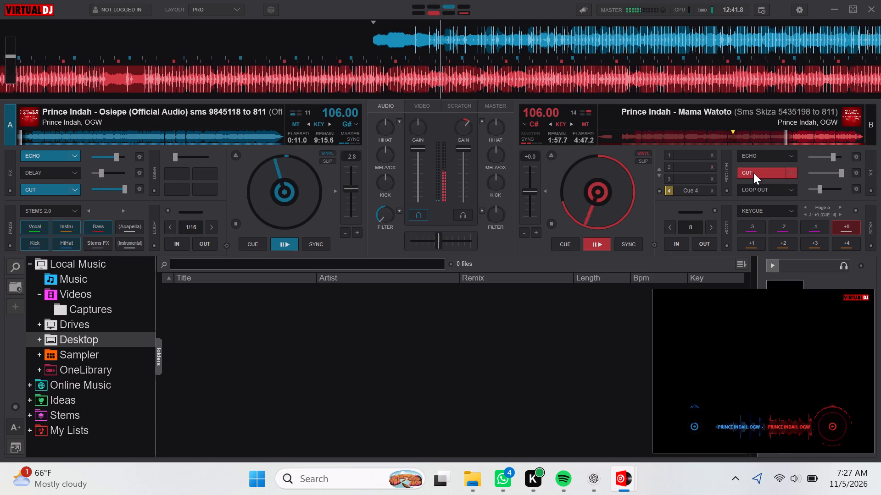
pyautogui.tripleClick(753, 173)
pyautogui.tripleClick(753, 173)
pyautogui.tripleClick(753, 173)
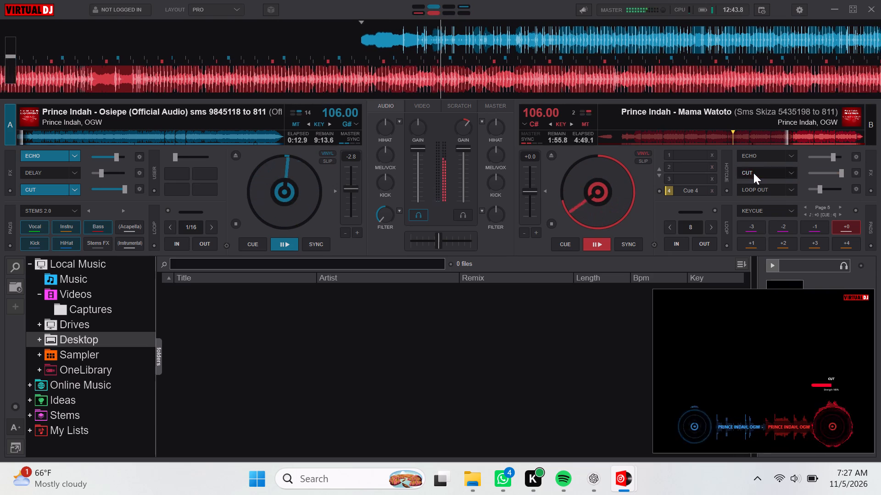
pyautogui.tripleClick(753, 173)
pyautogui.tripleClick(753, 173)
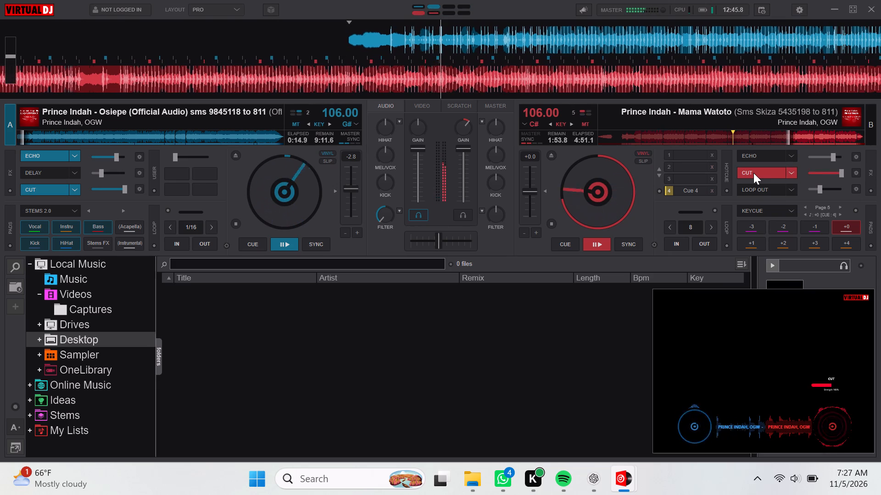
pyautogui.tripleClick(753, 173)
pyautogui.tripleClick(753, 173)
pyautogui.tripleClick(753, 173)
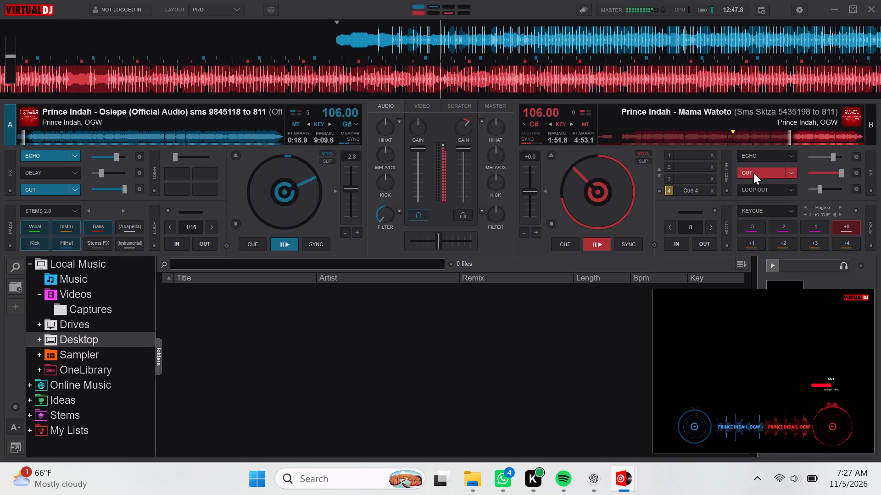
pyautogui.tripleClick(753, 173)
pyautogui.tripleClick(753, 173)
pyautogui.tripleClick(753, 173)
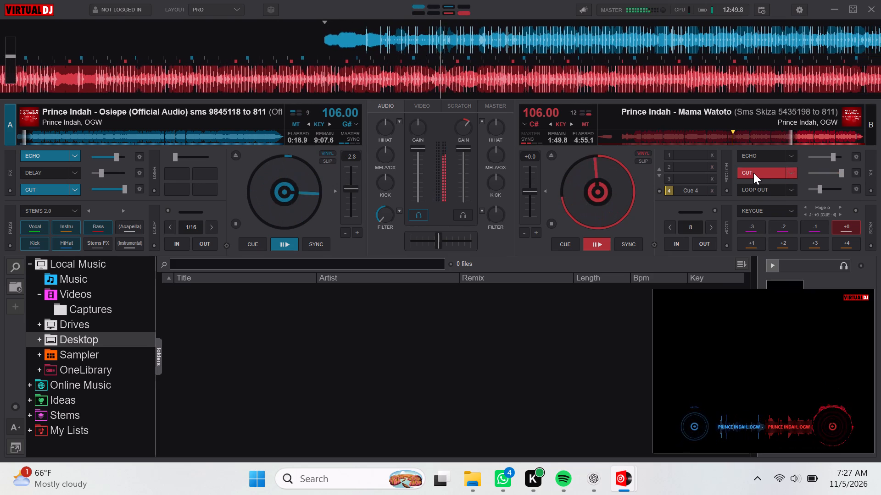
pyautogui.tripleClick(753, 173)
pyautogui.tripleClick(753, 173)
pyautogui.tripleClick(753, 173)
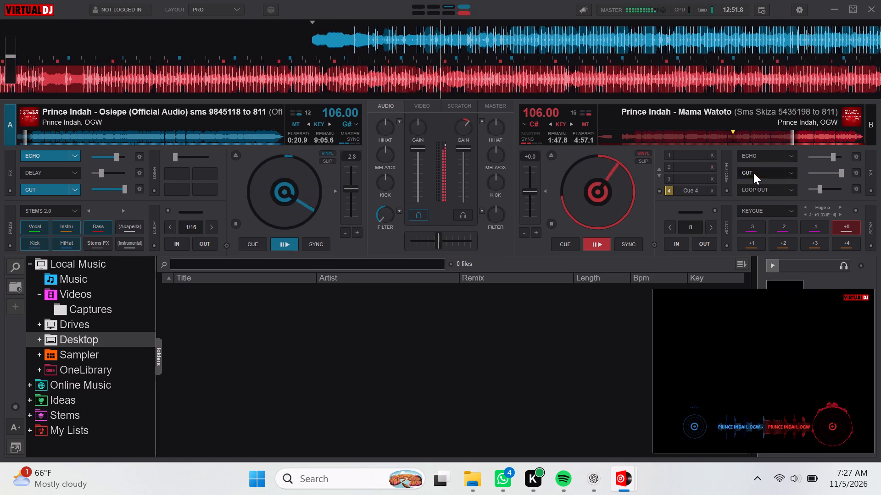
pyautogui.tripleClick(753, 173)
pyautogui.tripleClick(753, 173)
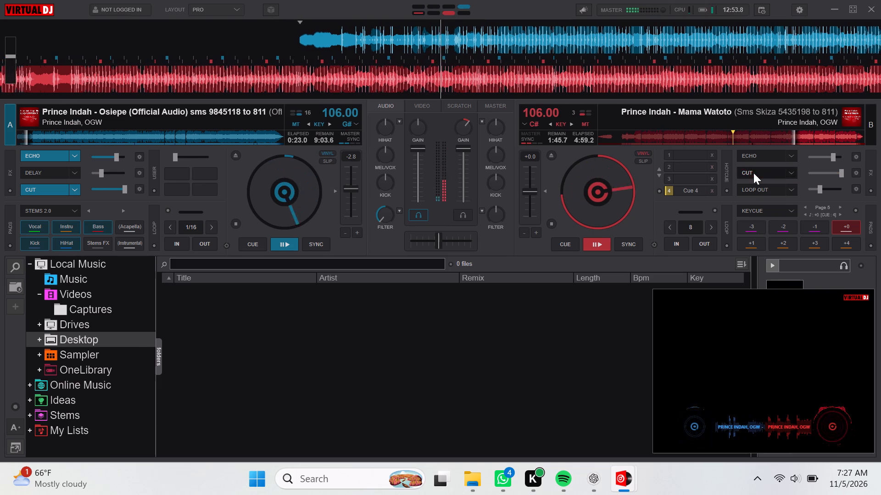
pyautogui.tripleClick(753, 173)
pyautogui.tripleClick(753, 173)
pyautogui.tripleClick(753, 173)
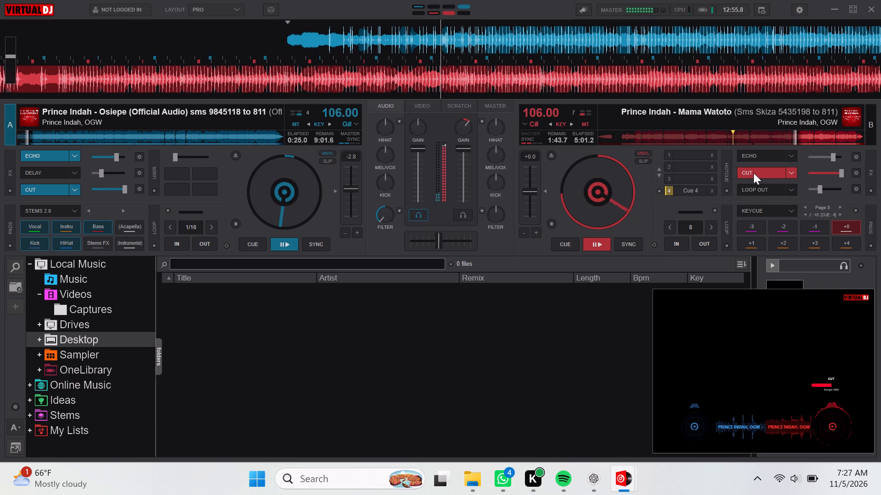
pyautogui.tripleClick(753, 173)
pyautogui.tripleClick(753, 173)
pyautogui.tripleClick(753, 173)
pyautogui.tripleClick(753, 173)
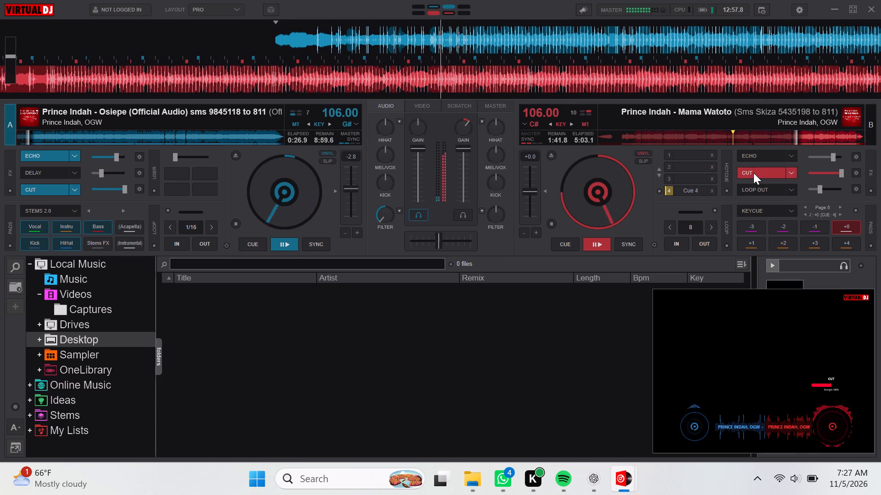
pyautogui.tripleClick(753, 173)
pyautogui.tripleClick(753, 173)
pyautogui.doubleClick(753, 173)
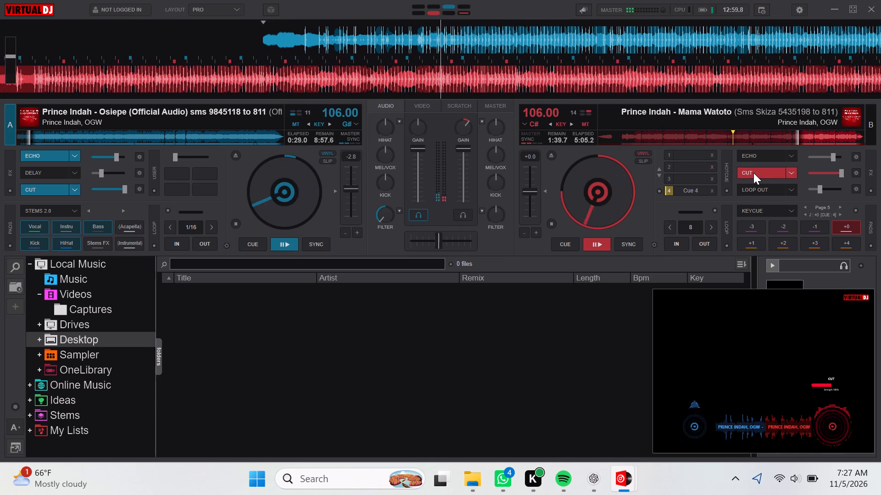
# Reset deck A's filter to its neutral centre so Osiepe plays unfiltered.
pyautogui.doubleClick(389, 219)
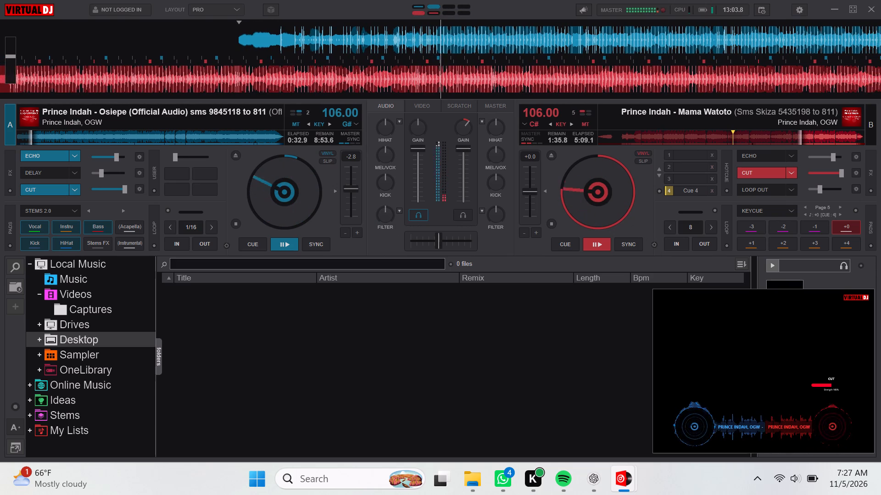
# Scratch Mama Watoto briefly on deck B's jog wheel.
pyautogui.moveTo(597, 192); pyautogui.dragTo(570, 213)
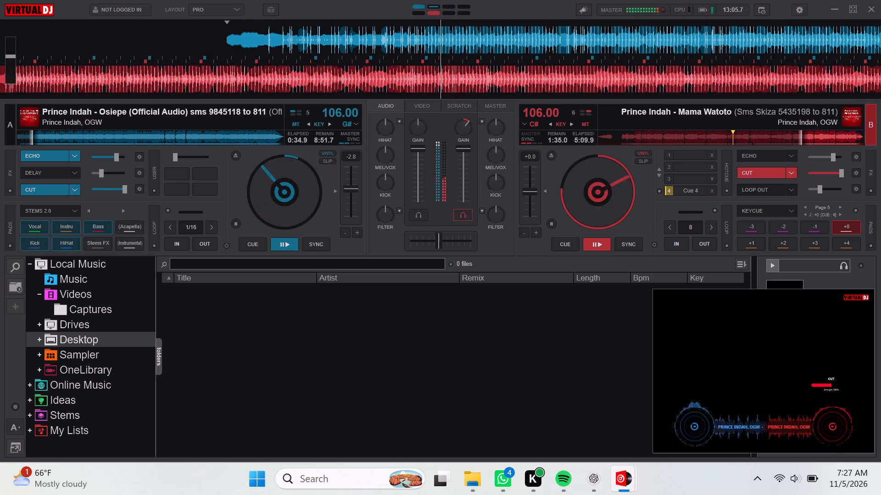
# Turn off the Cut and Echo effects on deck A.
pyautogui.click(56, 192)
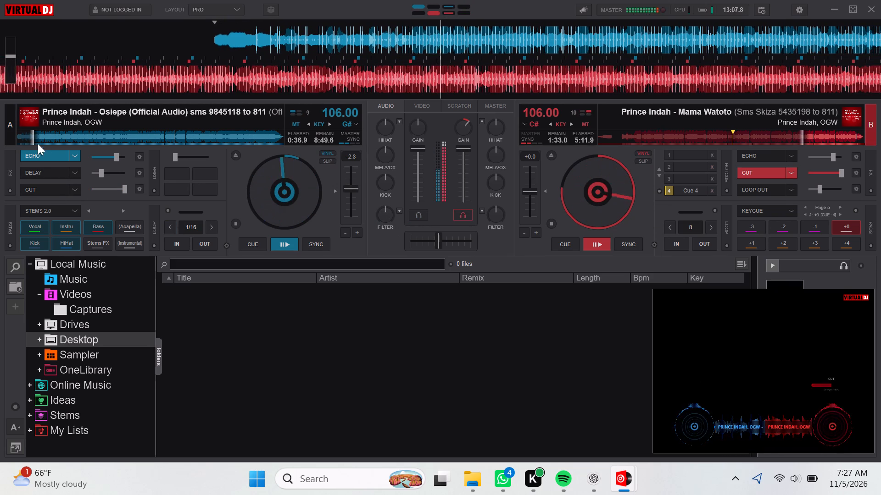
pyautogui.click(35, 151)
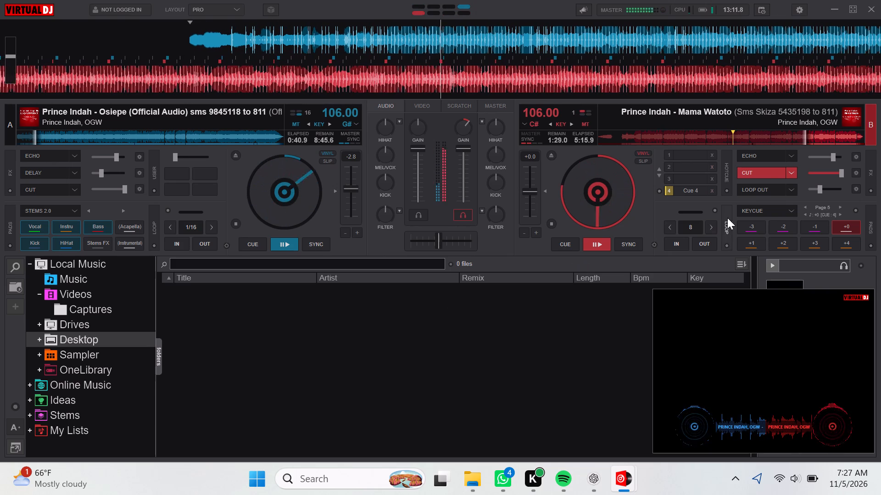
# Bring Mama Watoto out of the mix on deck B with the Loop Out effect and jog wheel scratches.
pyautogui.click(758, 184)
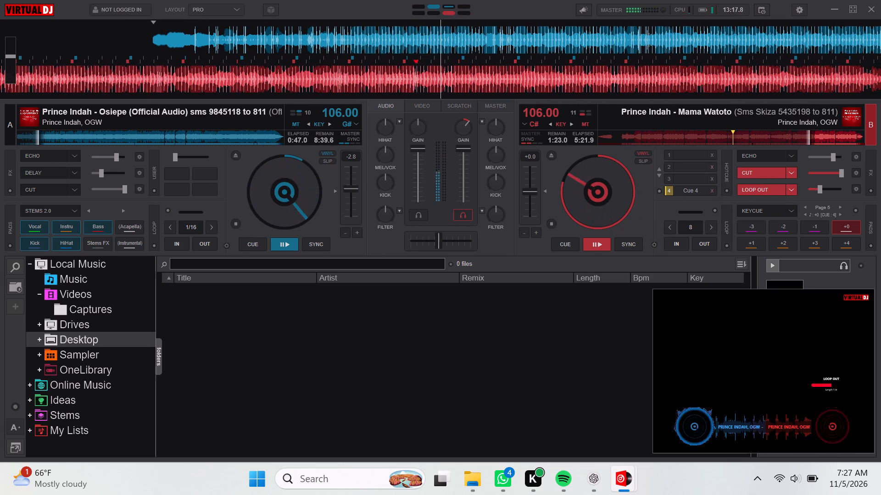
pyautogui.moveTo(580, 214); pyautogui.dragTo(625, 210)
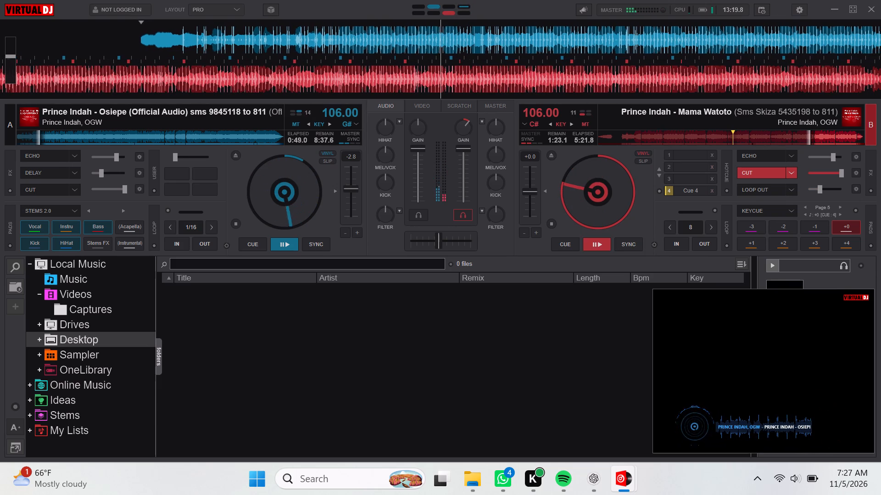
pyautogui.moveTo(625, 210); pyautogui.dragTo(624, 210)
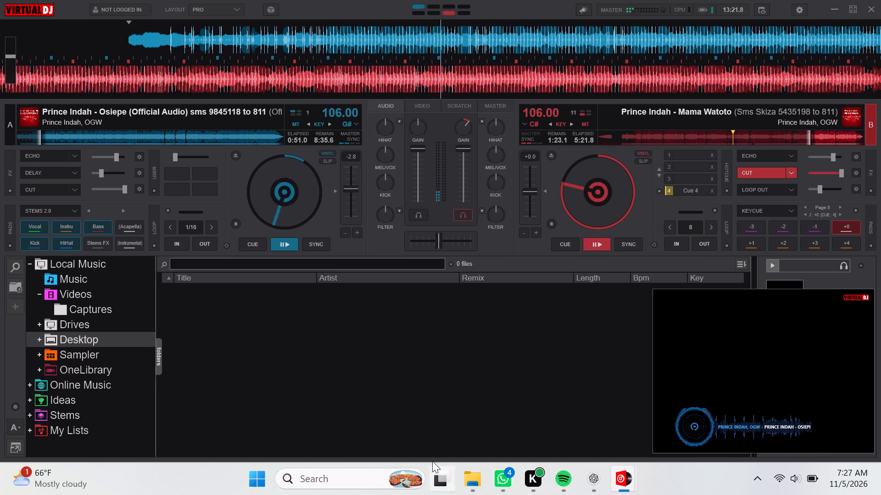
# Find Odongo Yaaaye by Odongo Swagg in the Downloads folder in File Explorer and load it onto deck B in VirtualDJ.
pyautogui.click(457, 471)
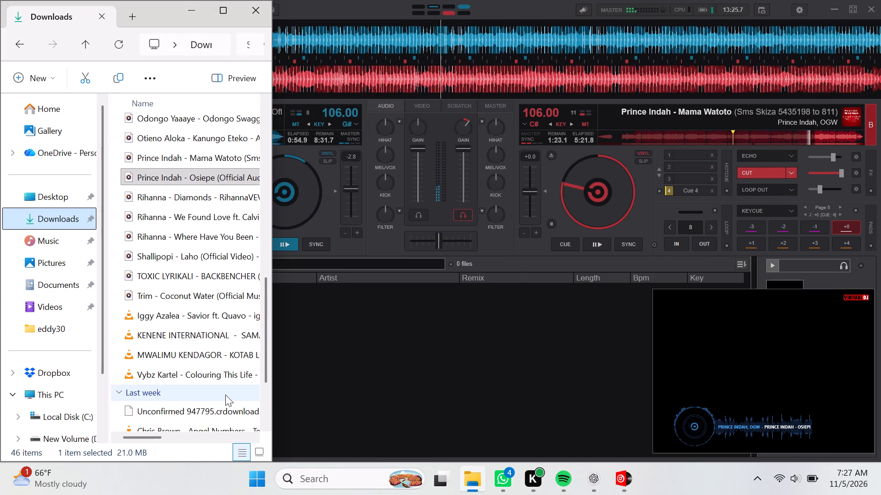
pyautogui.scroll(-1, 225, 395)
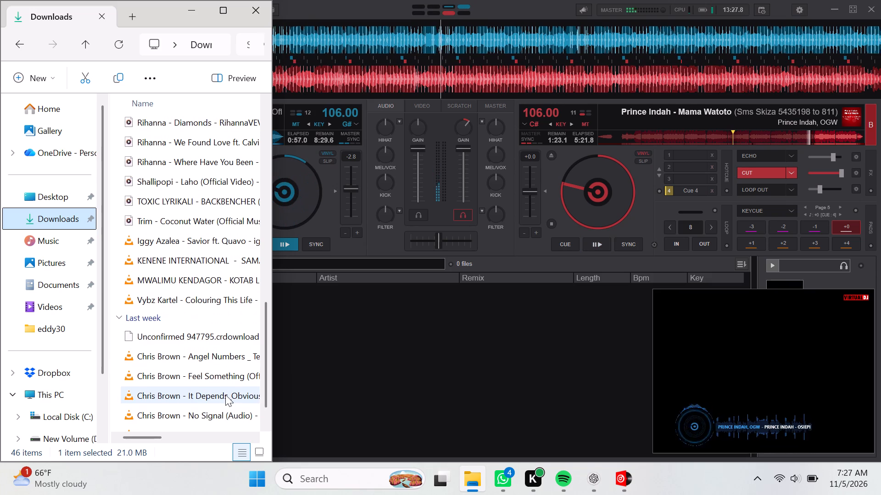
pyautogui.scroll(1, 225, 395)
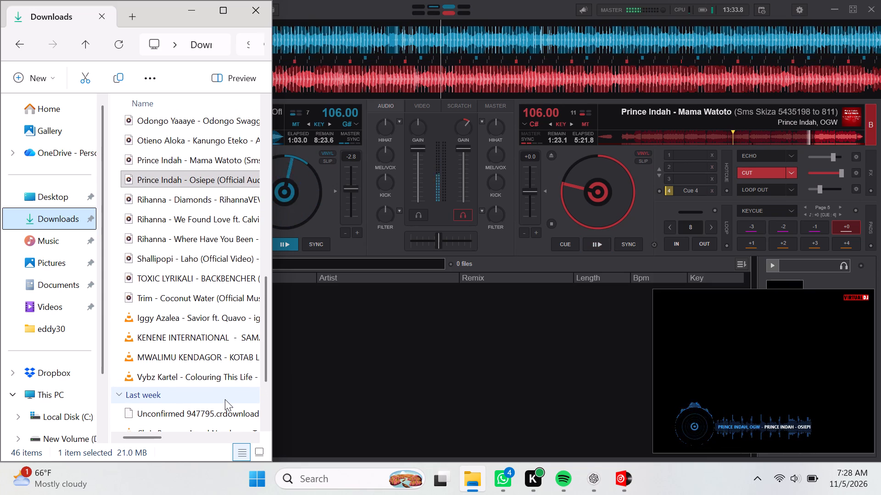
pyautogui.hscroll(1, 225, 399)
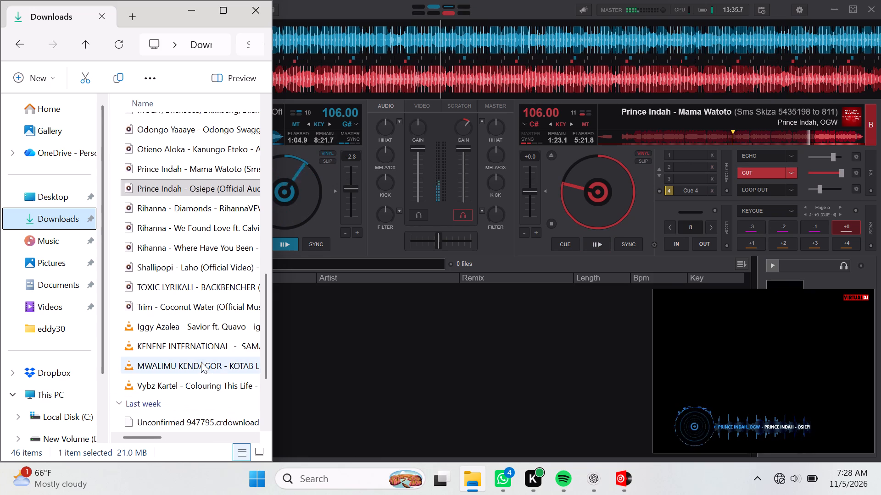
pyautogui.scroll(1, 201, 362)
pyautogui.hscroll(1, 204, 364)
pyautogui.scroll(2, 204, 364)
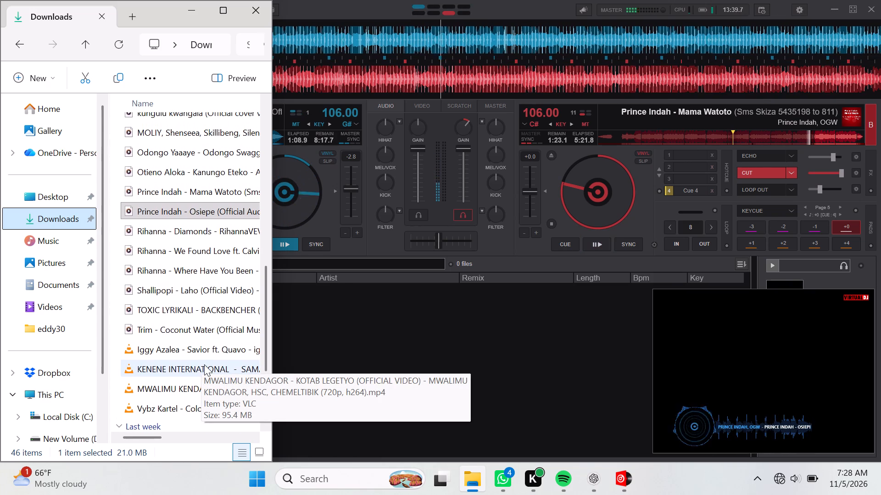
pyautogui.scroll(3, 204, 364)
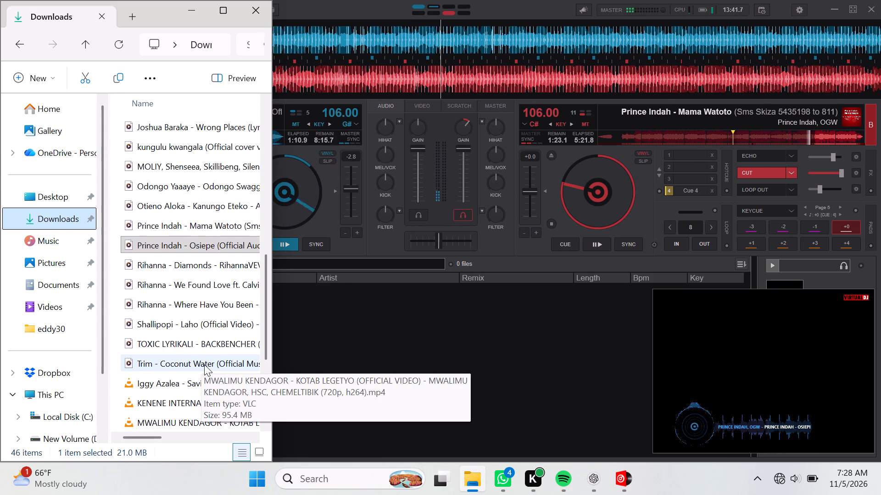
pyautogui.scroll(4, 204, 364)
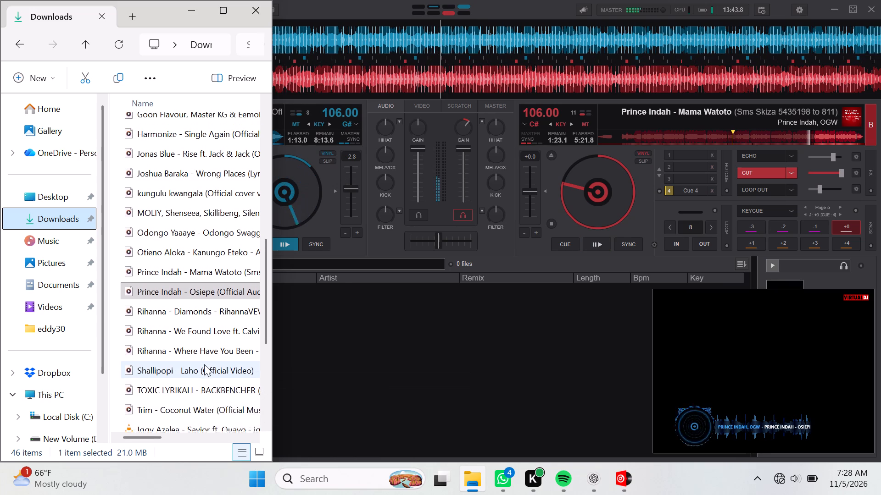
pyautogui.scroll(2, 204, 364)
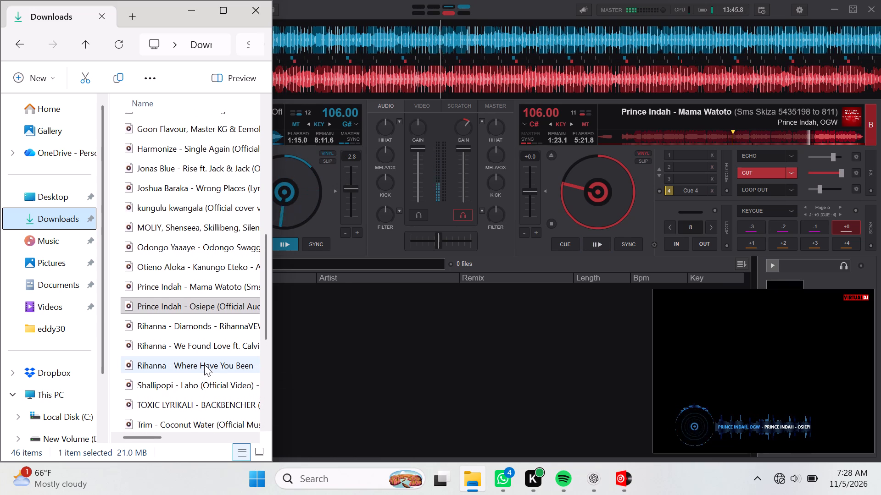
pyautogui.scroll(2, 204, 364)
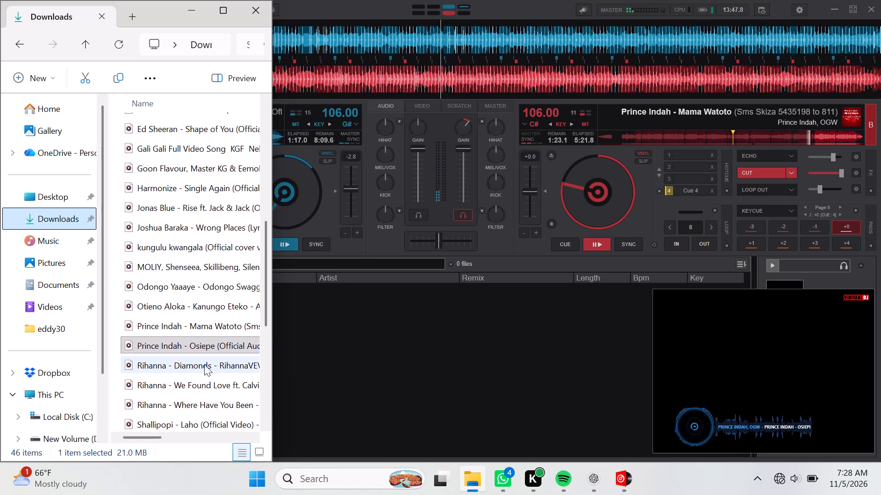
pyautogui.scroll(1, 204, 364)
pyautogui.click(204, 296)
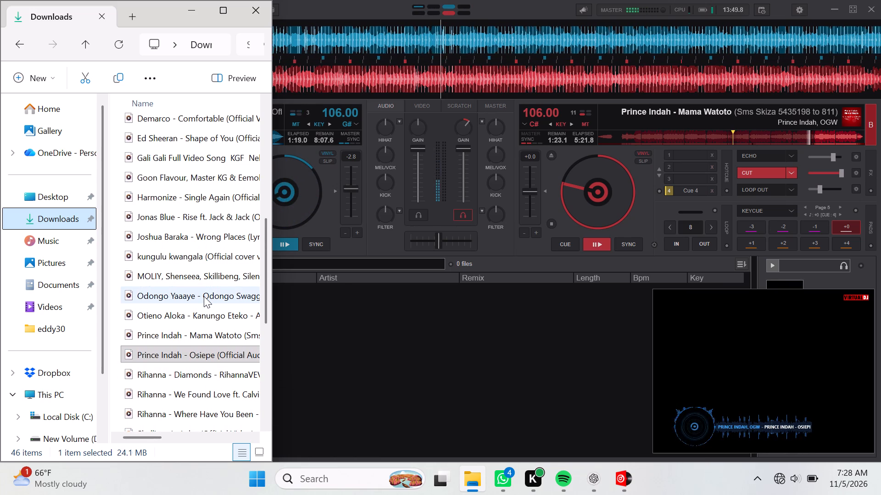
pyautogui.moveTo(204, 296); pyautogui.dragTo(507, 208)
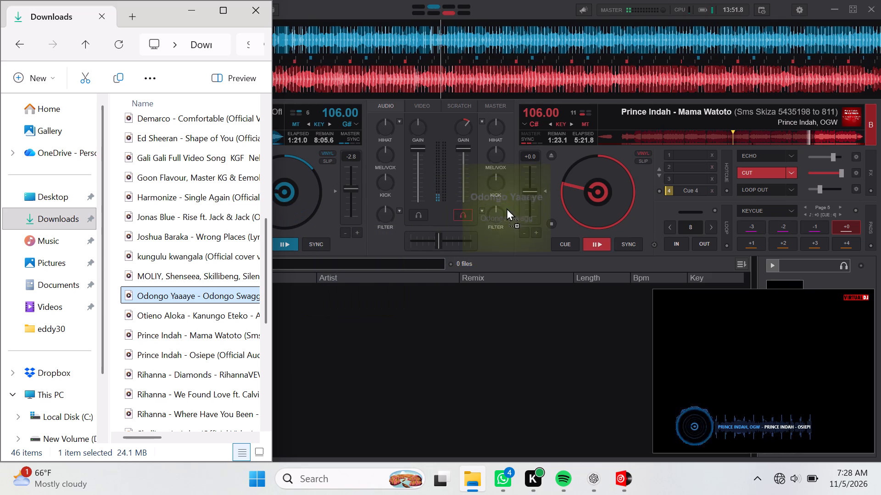
pyautogui.moveTo(507, 208); pyautogui.dragTo(594, 183)
pyautogui.click(538, 393)
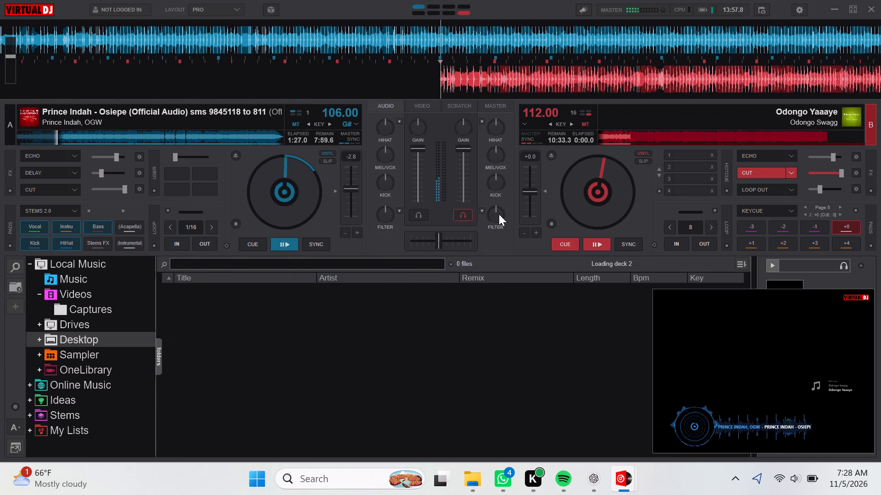
# Turn deck B's filter down to the low end and start playing Odongo Yaaaye under Osiepe.
pyautogui.moveTo(499, 214); pyautogui.dragTo(384, 261)
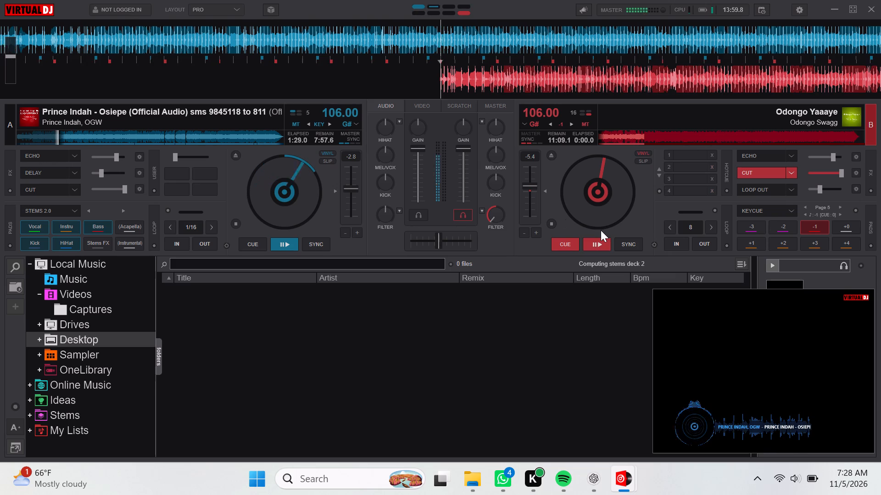
pyautogui.click(600, 241)
pyautogui.doubleClick(600, 241)
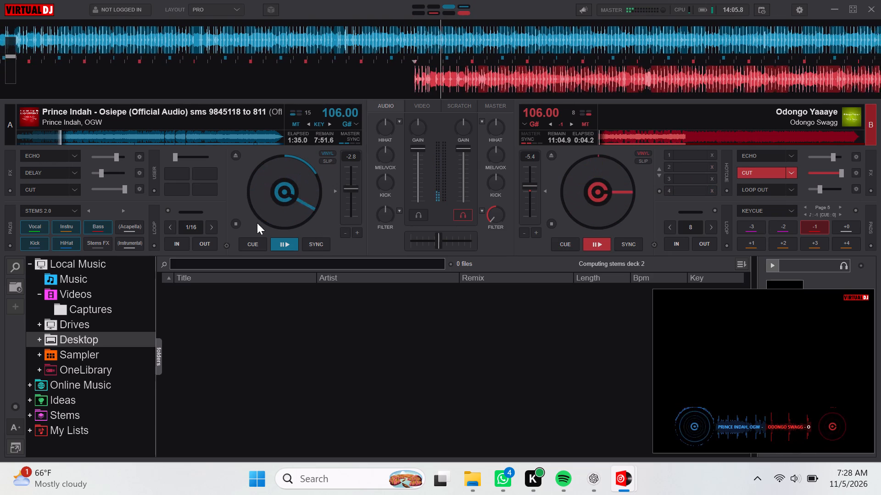
# Turn on the Delay effect on deck A.
pyautogui.click(47, 172)
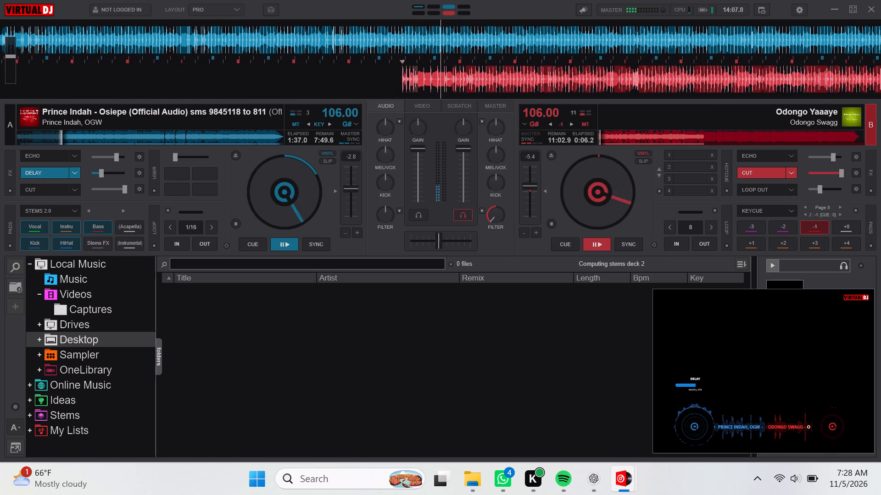
# Reset deck B's filter to neutral and turn off its Cut effect so Odongo Yaaaye plays clean.
pyautogui.doubleClick(495, 214)
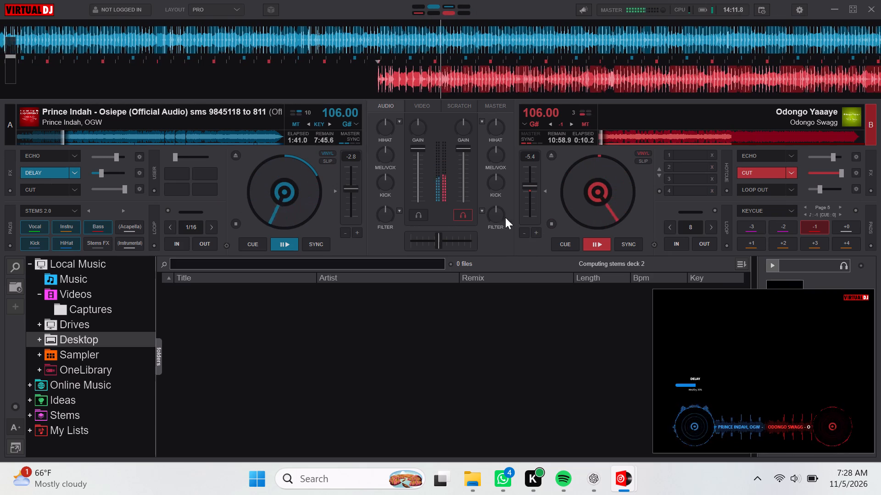
pyautogui.click(764, 172)
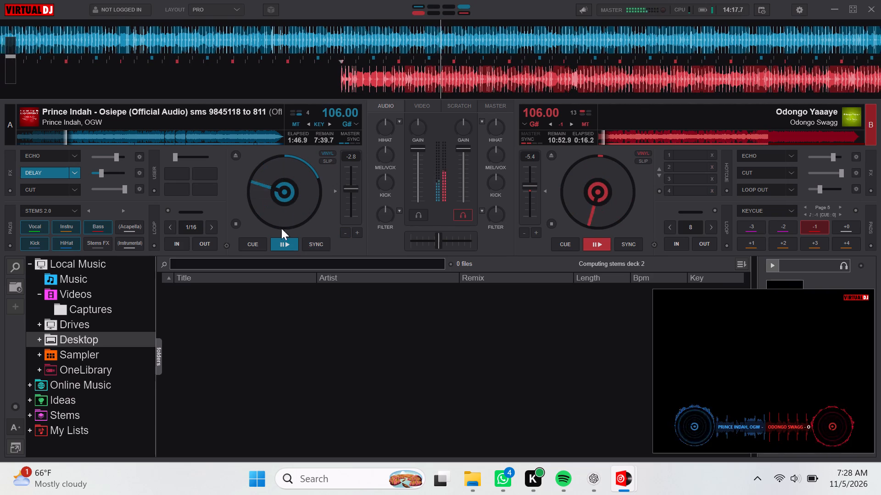
# Apply the Cut effect briefly to Osiepe on deck A, ending with both Cut and Delay off.
pyautogui.click(50, 189)
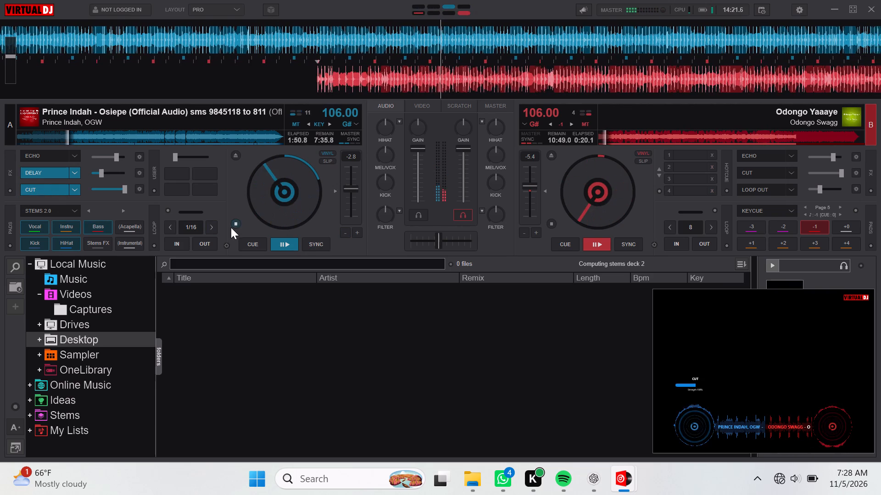
pyautogui.click(53, 191)
pyautogui.click(49, 171)
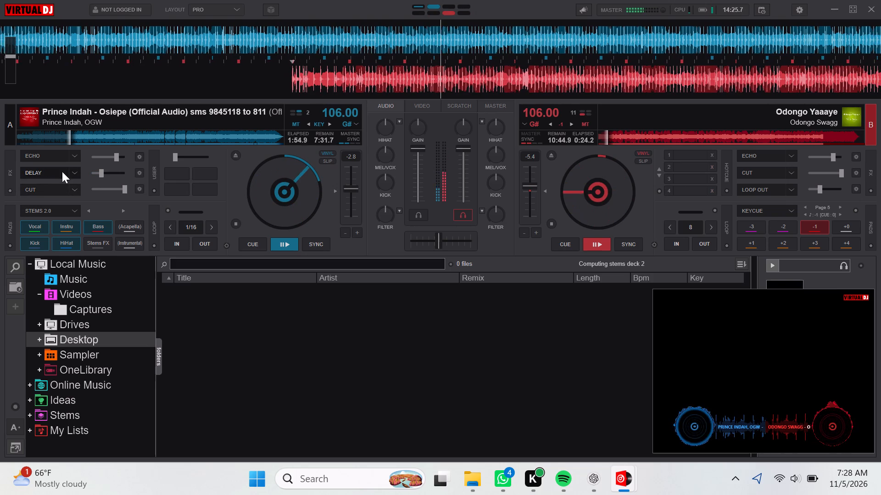
# Return Odongo Yaaaye to its start on deck B and stutter its opening repeatedly from the cue point over Osiepe.
pyautogui.click(557, 247)
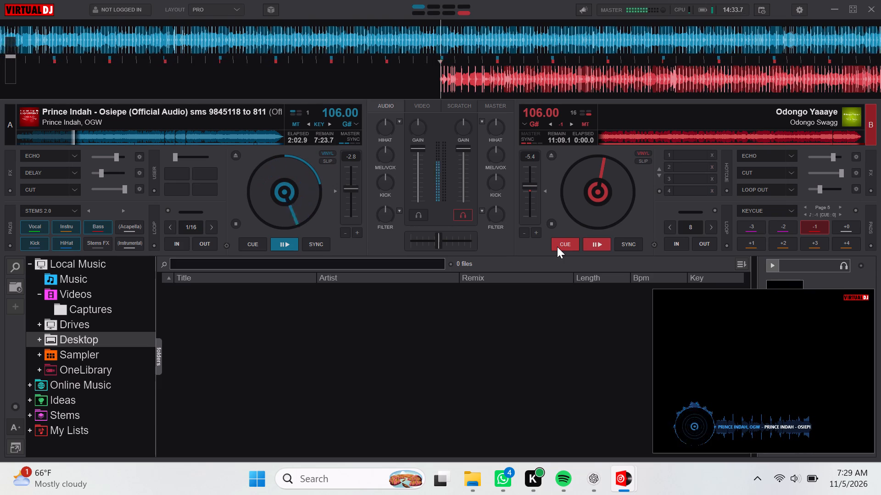
pyautogui.click(557, 247)
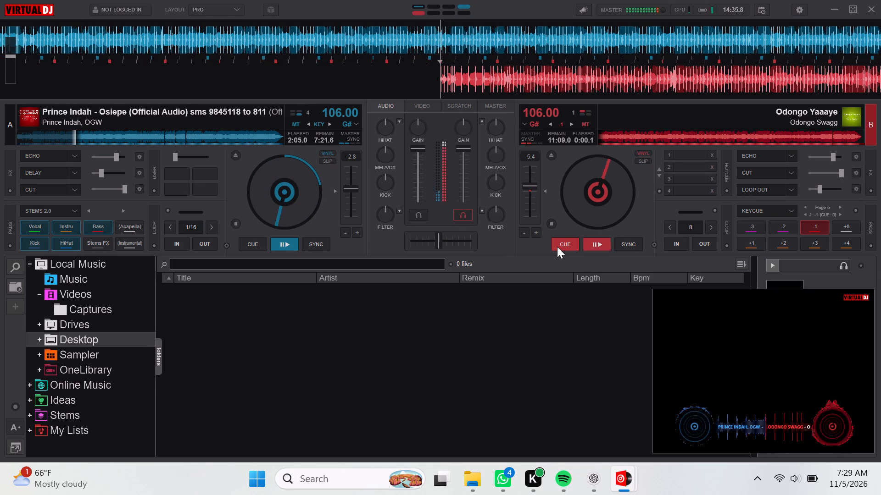
pyautogui.doubleClick(557, 247)
pyautogui.tripleClick(557, 247)
pyautogui.tripleClick(557, 247)
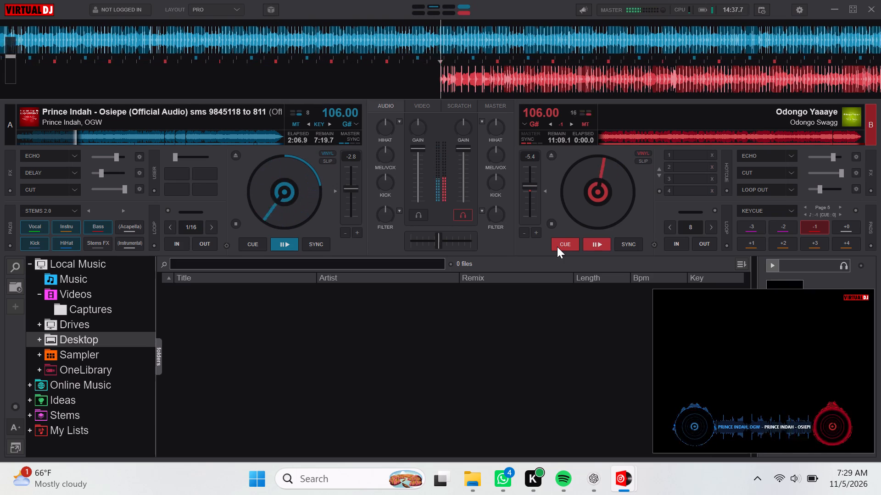
pyautogui.doubleClick(557, 247)
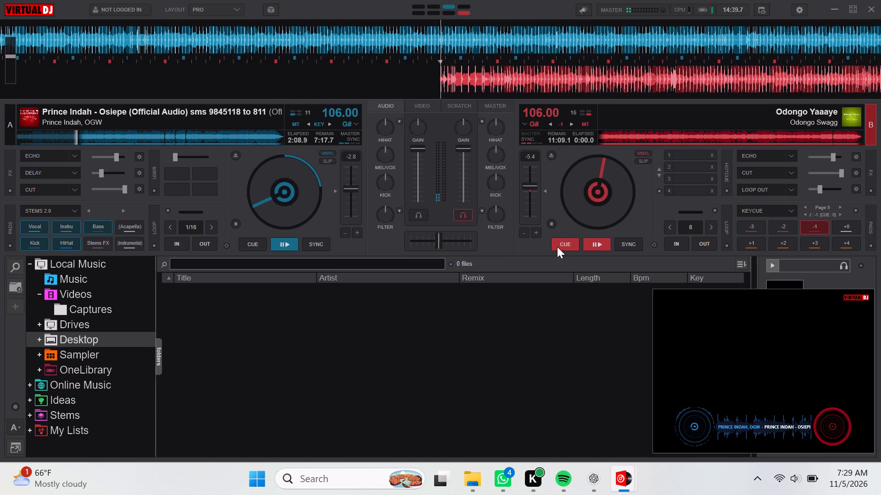
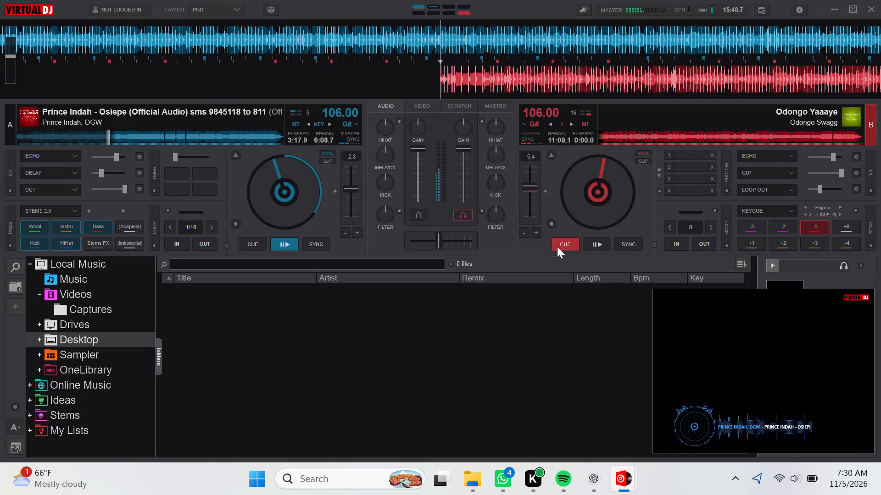
# Stutter the opening of Odongo Yaaaye again from deck B's cue point over Osiepe.
pyautogui.click(557, 247)
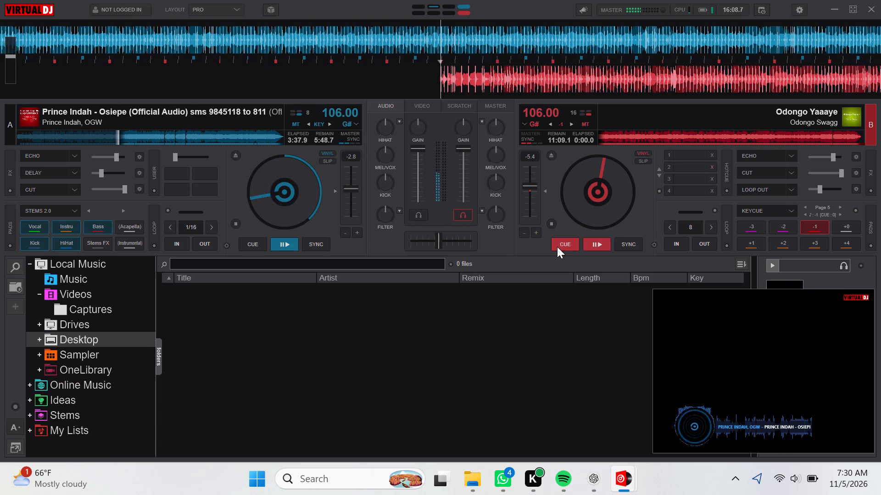
pyautogui.click(557, 247)
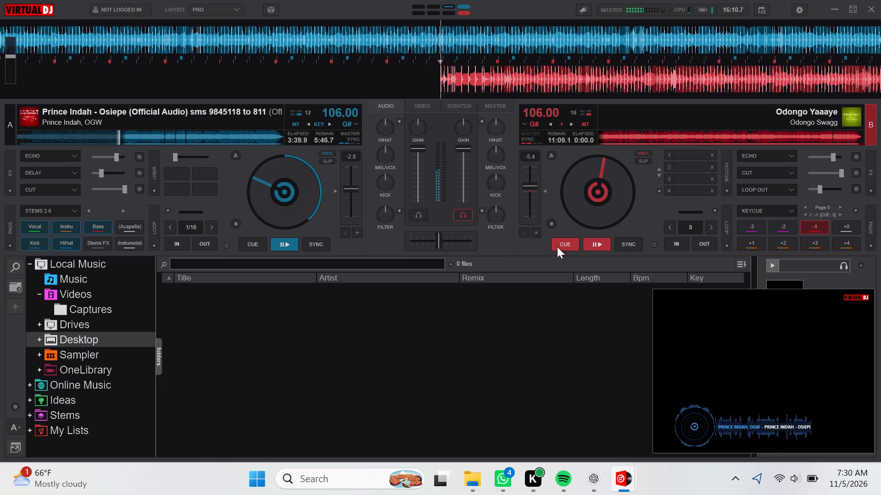
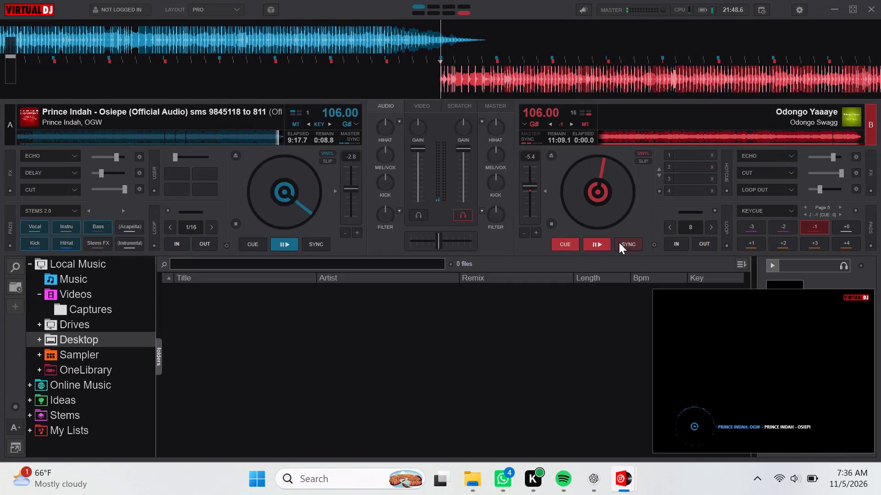
# Start Odongo Yaaaye playing on deck B from its cue point as Osiepe fades out on deck A.
pyautogui.click(597, 242)
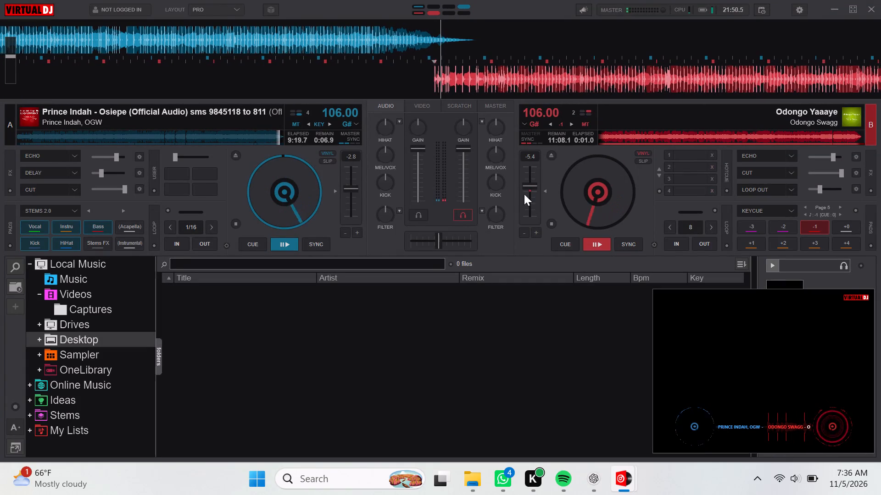
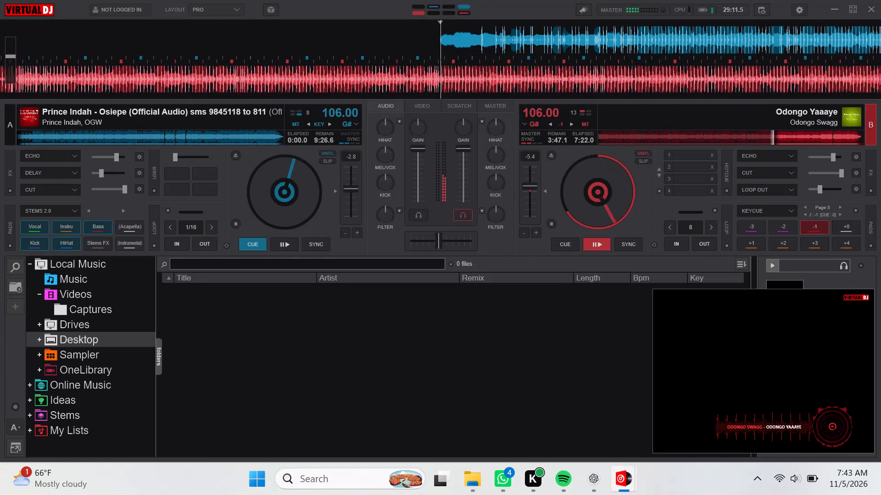
# Look through the music files in the Downloads folder in File Explorer for the next track to mix.
pyautogui.click(469, 487)
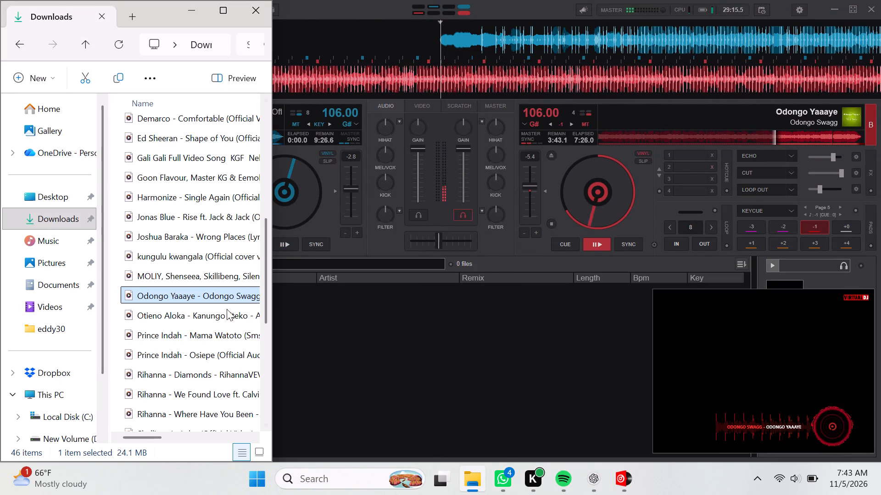
pyautogui.scroll(-1, 224, 311)
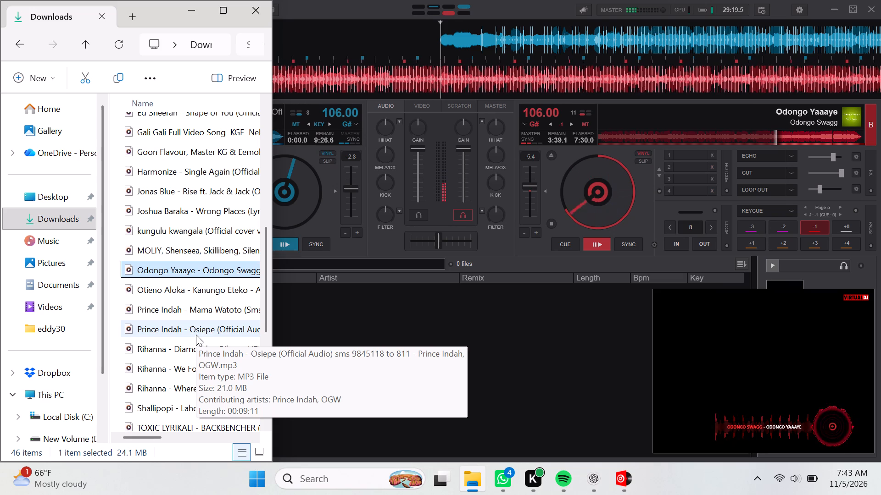
pyautogui.click(410, 307)
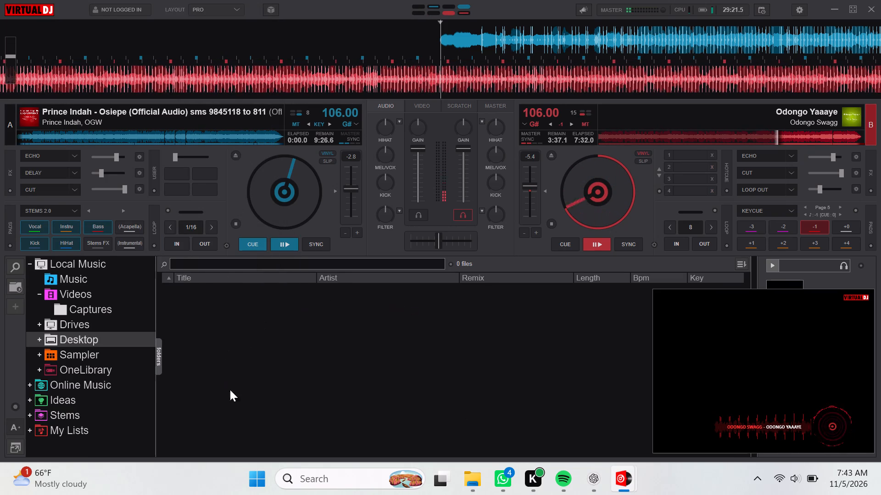
pyautogui.click(479, 486)
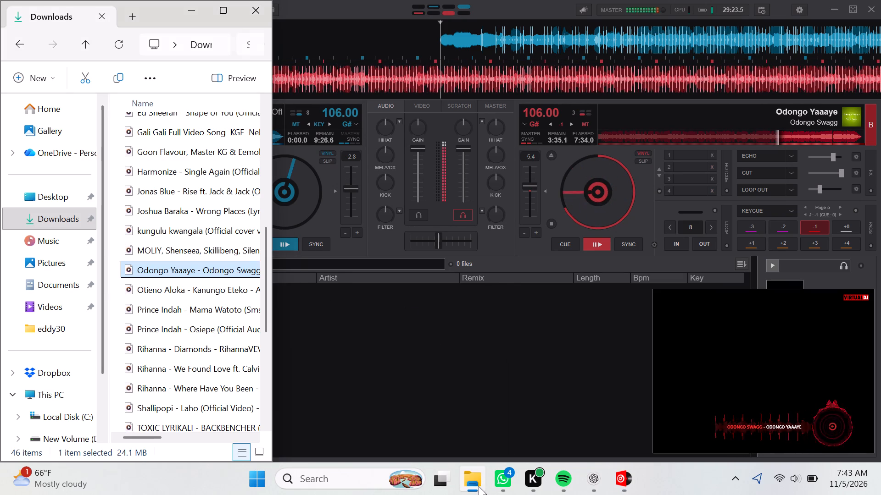
pyautogui.scroll(-2, 264, 322)
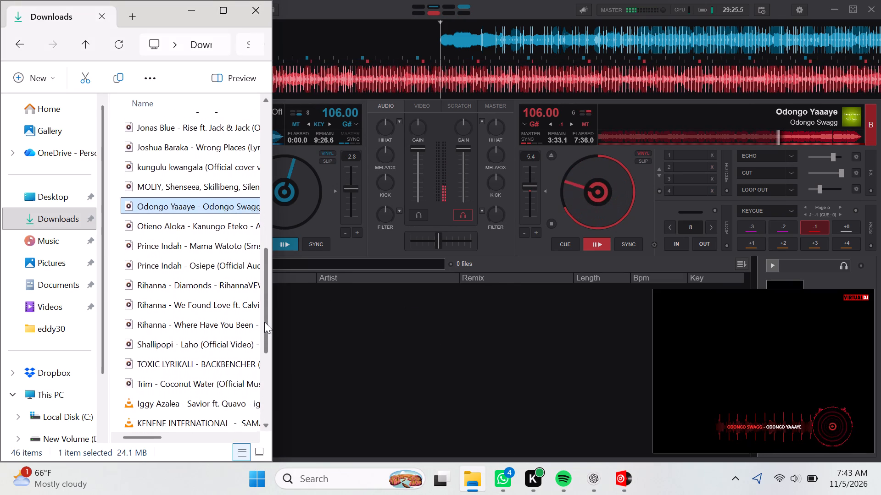
pyautogui.scroll(-1, 264, 322)
pyautogui.scroll(1, 264, 322)
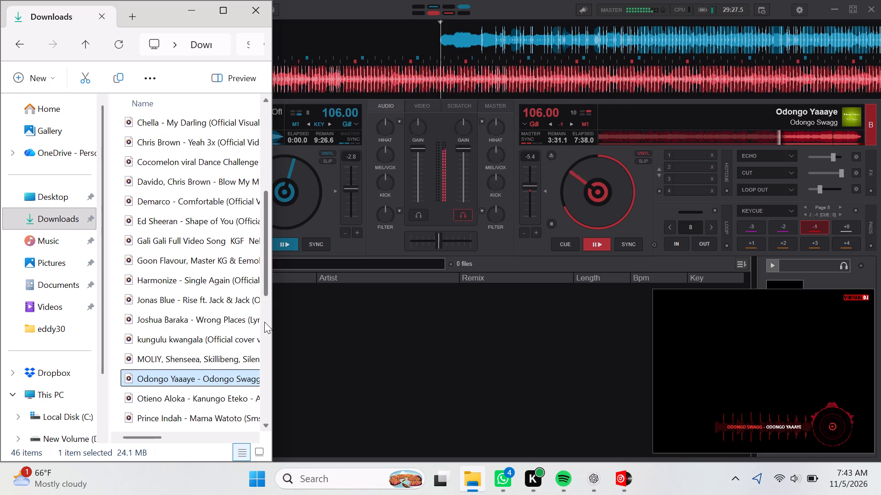
pyautogui.scroll(2, 264, 322)
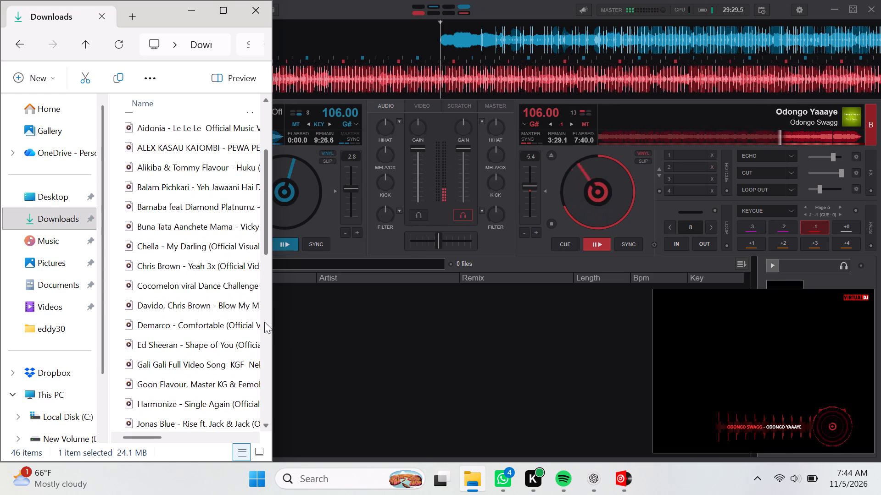
pyautogui.scroll(2, 264, 322)
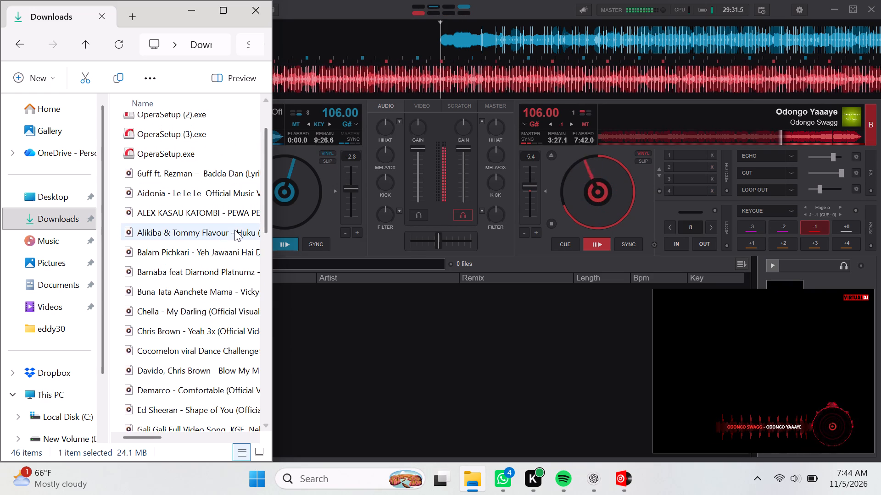
pyautogui.click(234, 216)
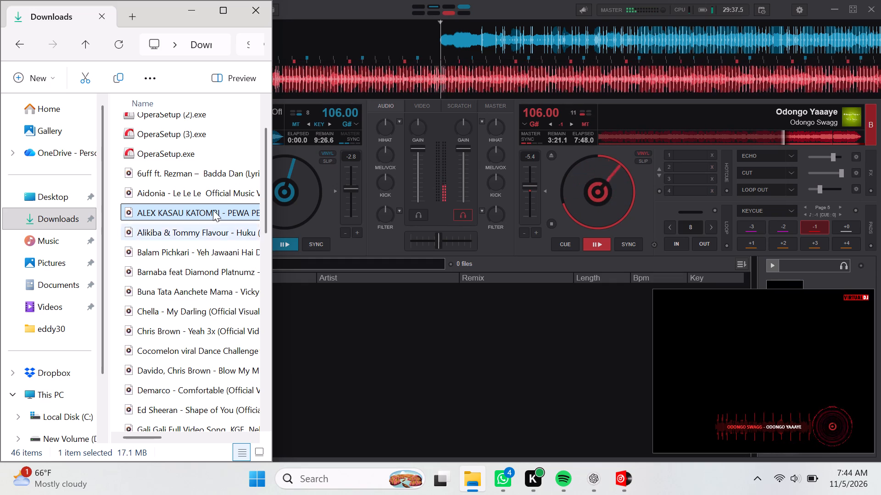
pyautogui.moveTo(227, 198); pyautogui.dragTo(276, 187)
pyautogui.click(312, 302)
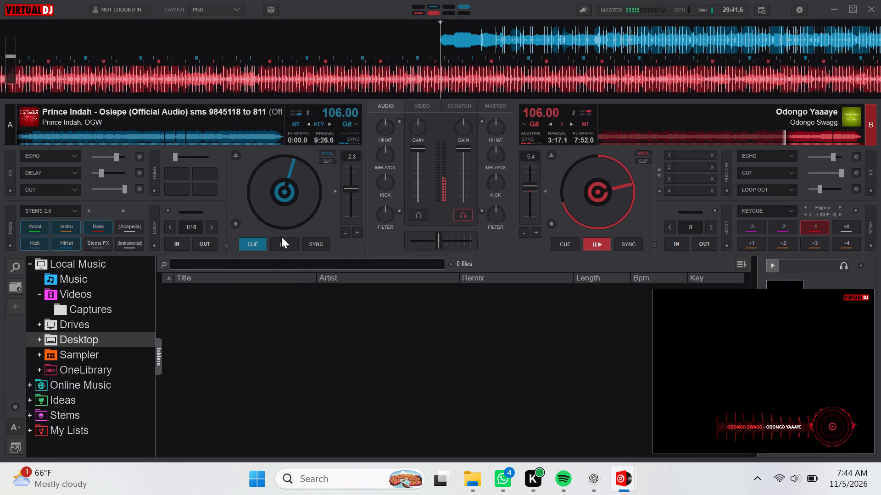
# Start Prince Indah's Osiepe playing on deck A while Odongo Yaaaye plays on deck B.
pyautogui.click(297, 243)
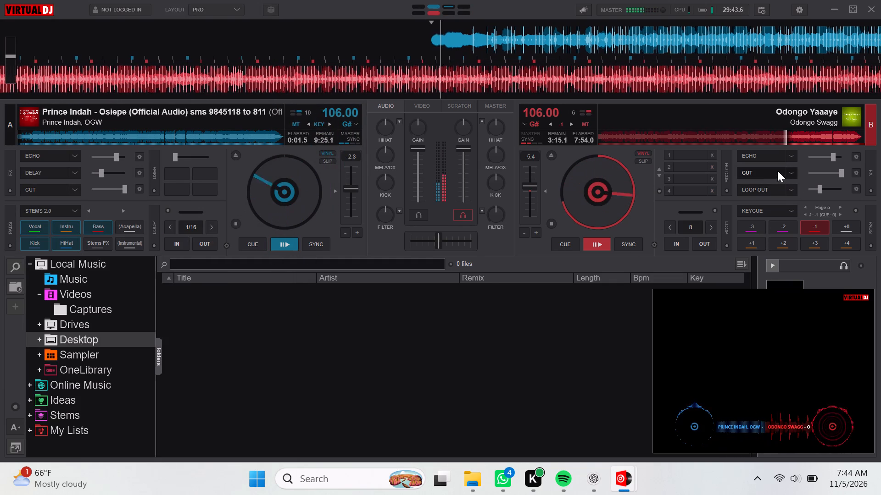
# Turn on the Cut effect on deck B.
pyautogui.click(776, 169)
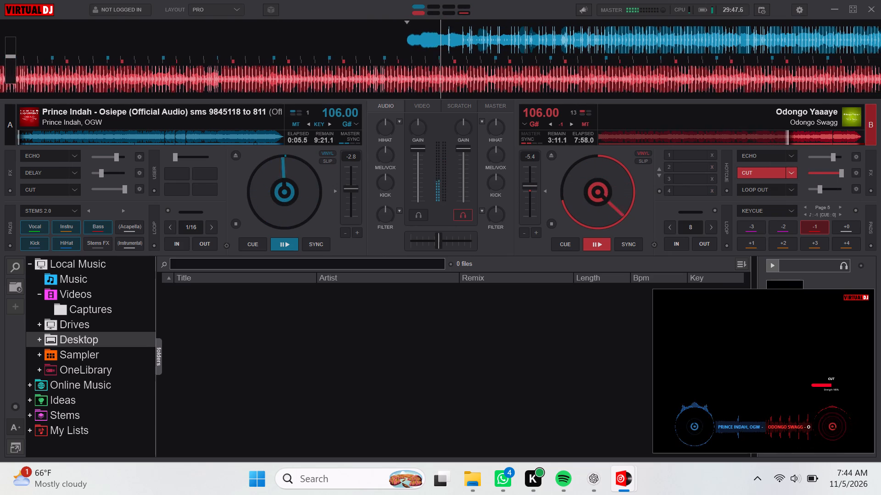
# Load Alex Kasau Katombi's Pewa Pewa from the Downloads folder onto deck A, replacing the playing Osiepe.
pyautogui.click(483, 484)
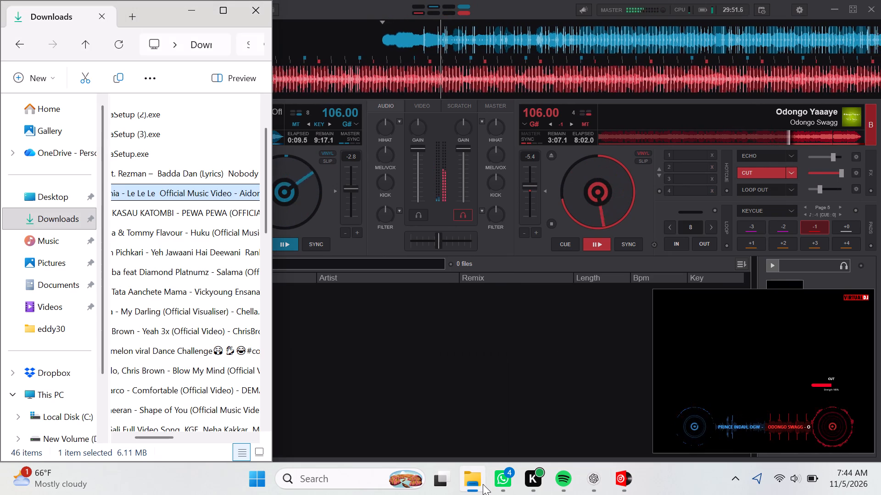
pyautogui.hscroll(1, 244, 308)
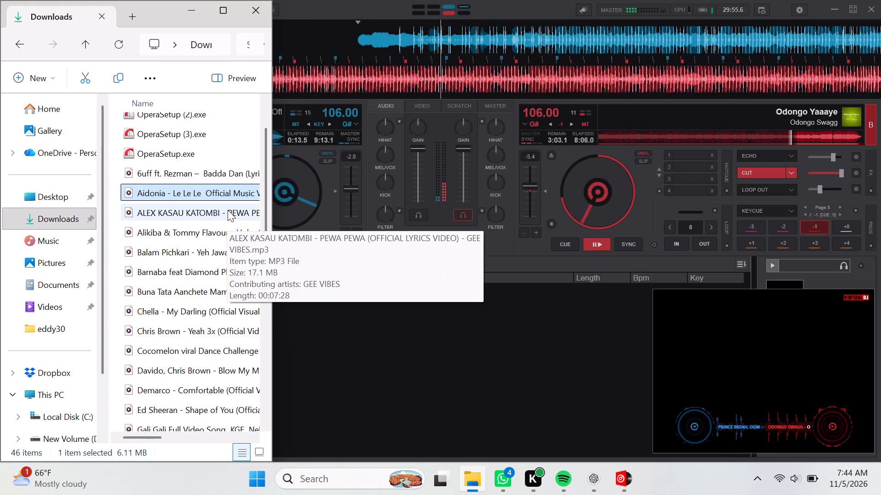
pyautogui.moveTo(228, 210); pyautogui.dragTo(436, 179)
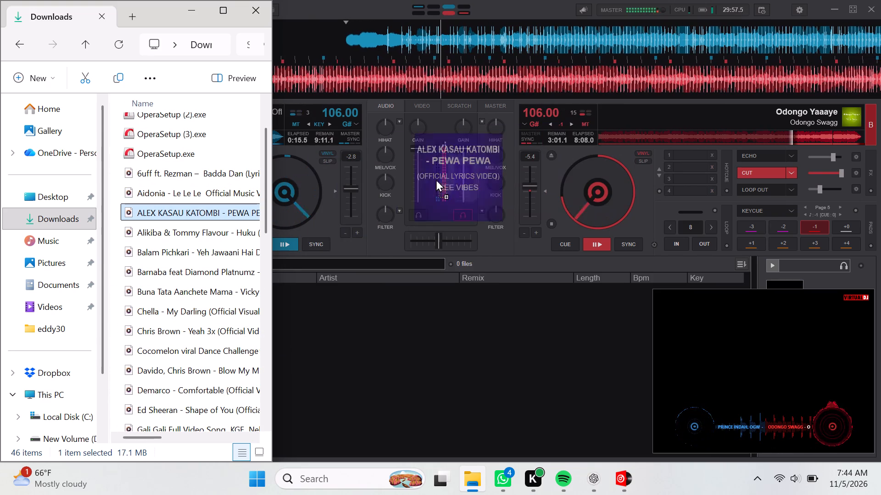
pyautogui.moveTo(436, 179); pyautogui.dragTo(309, 197)
pyautogui.hscroll(-1, 370, 187)
pyautogui.click(418, 250)
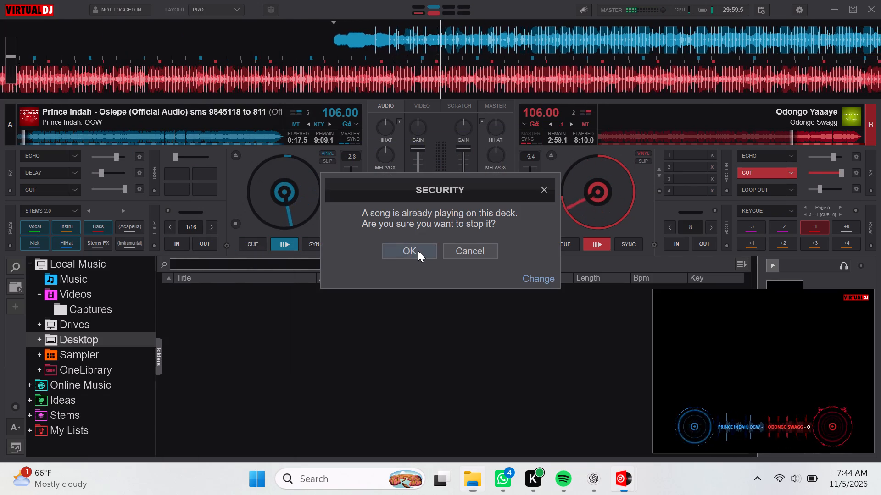
pyautogui.hscroll(-2, 352, 243)
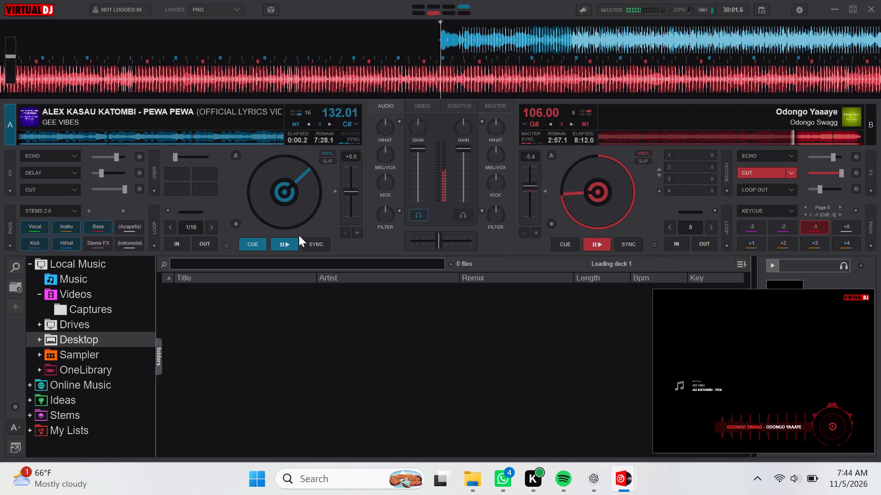
# Start Pewa Pewa playing on deck A.
pyautogui.click(296, 244)
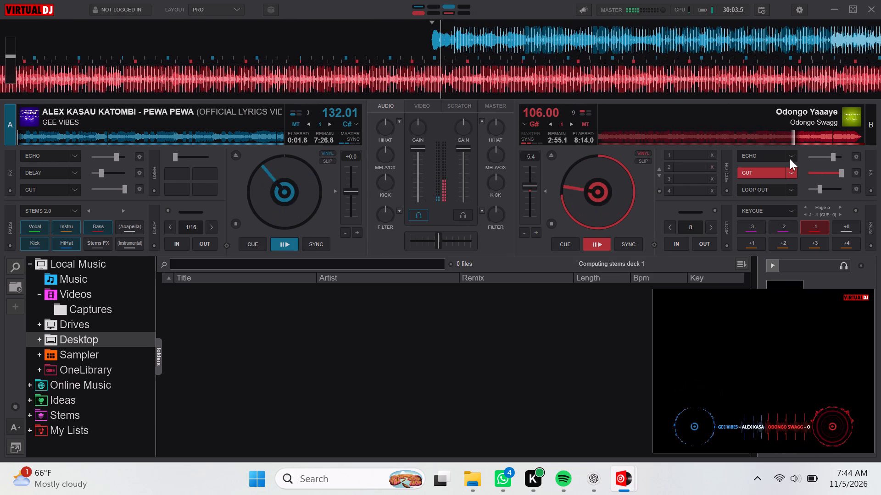
# Echo out Odongo Yaaaye on deck B by turning on the Echo effect and stopping the track.
pyautogui.click(779, 152)
pyautogui.moveTo(585, 223); pyautogui.dragTo(600, 220)
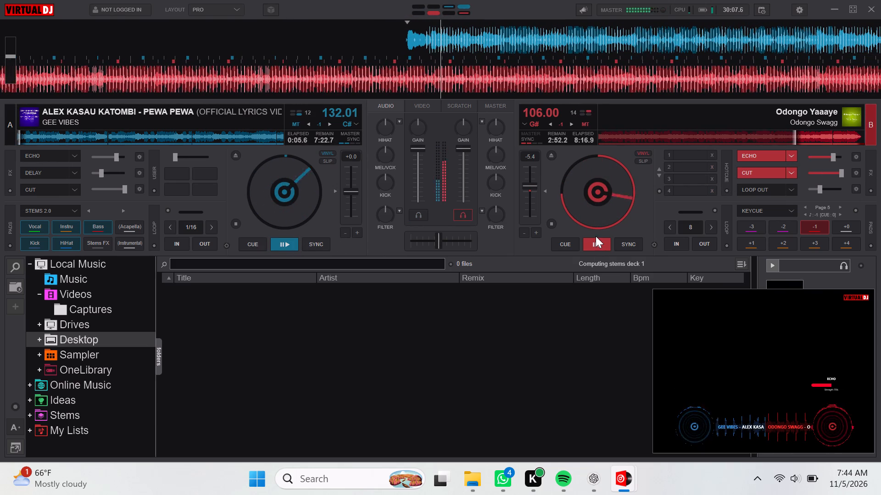
pyautogui.click(596, 236)
pyautogui.click(597, 240)
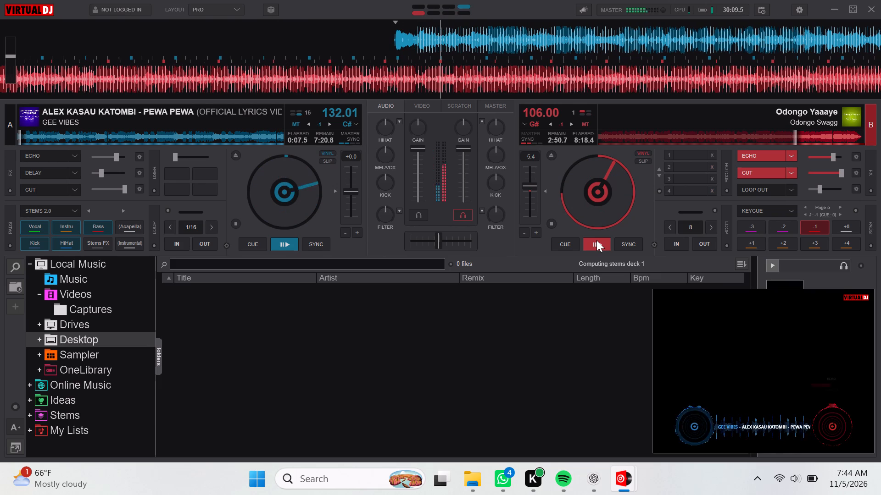
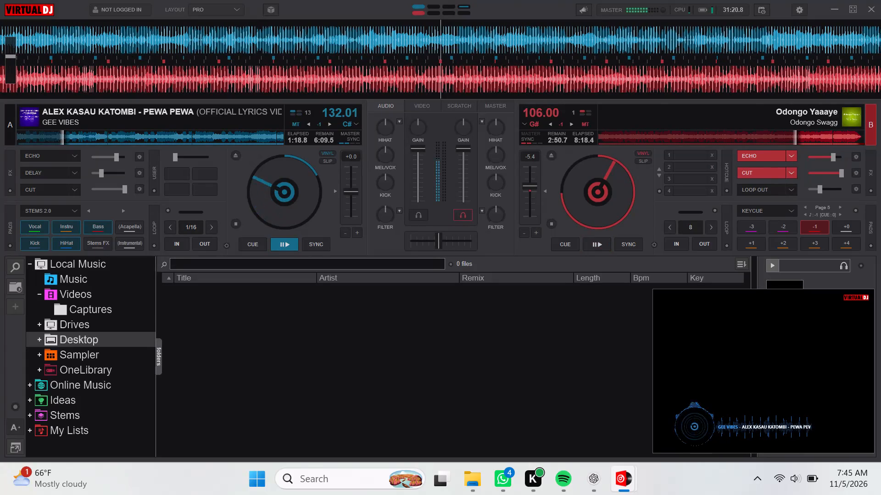
# Set a cue point where Odongo Yaaaye stopped on deck B and stab it a few times over Pewa Pewa.
pyautogui.click(626, 199)
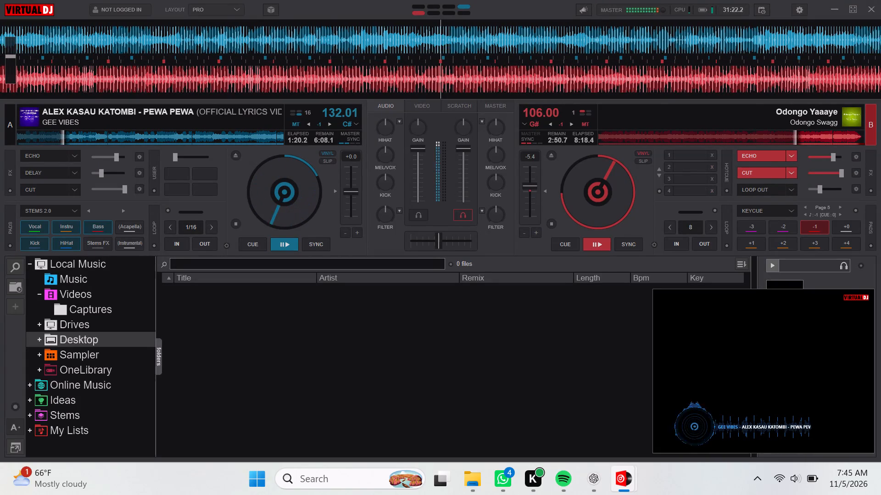
pyautogui.click(566, 242)
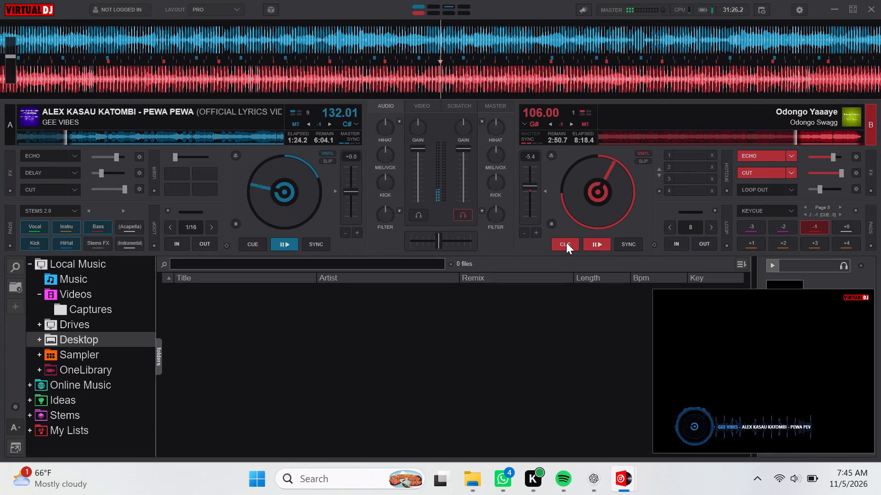
pyautogui.click(566, 242)
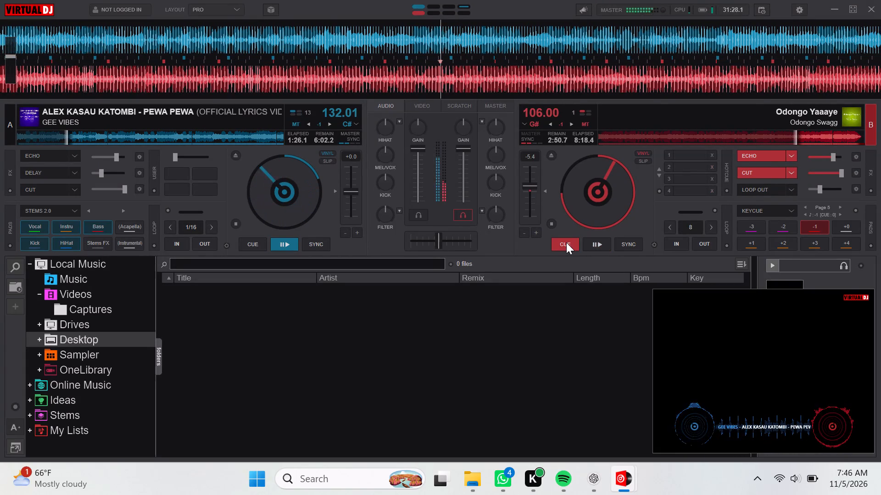
pyautogui.click(566, 242)
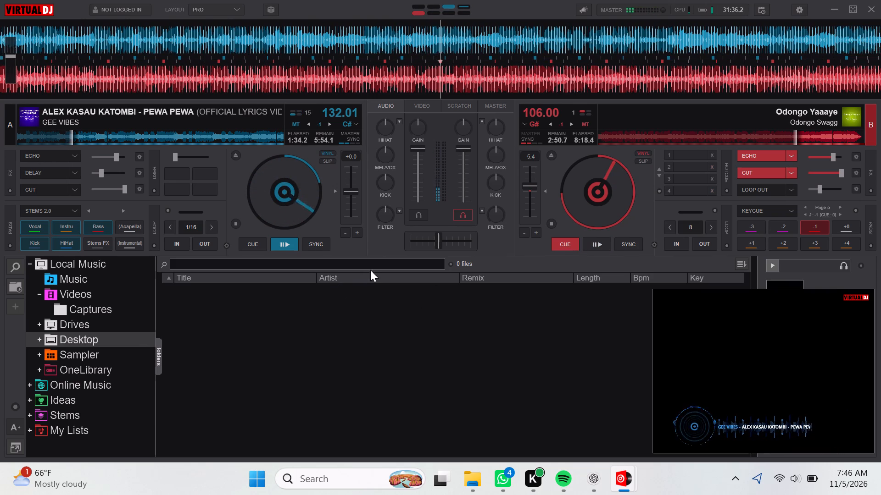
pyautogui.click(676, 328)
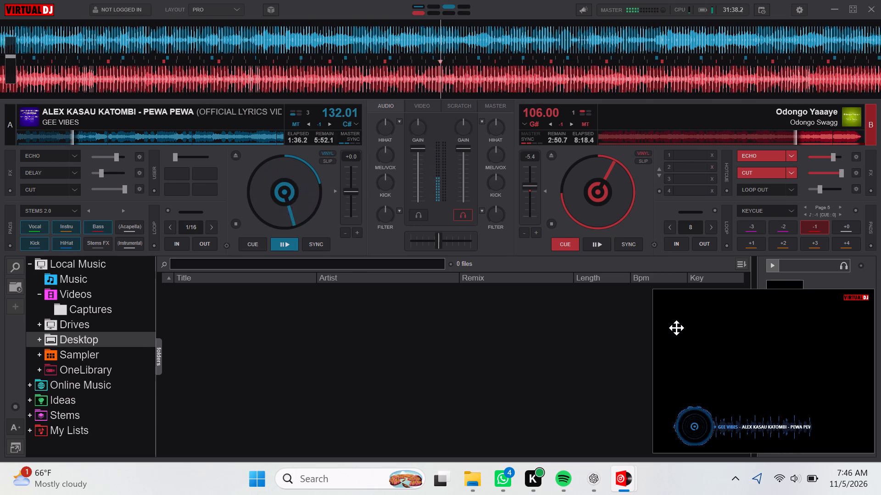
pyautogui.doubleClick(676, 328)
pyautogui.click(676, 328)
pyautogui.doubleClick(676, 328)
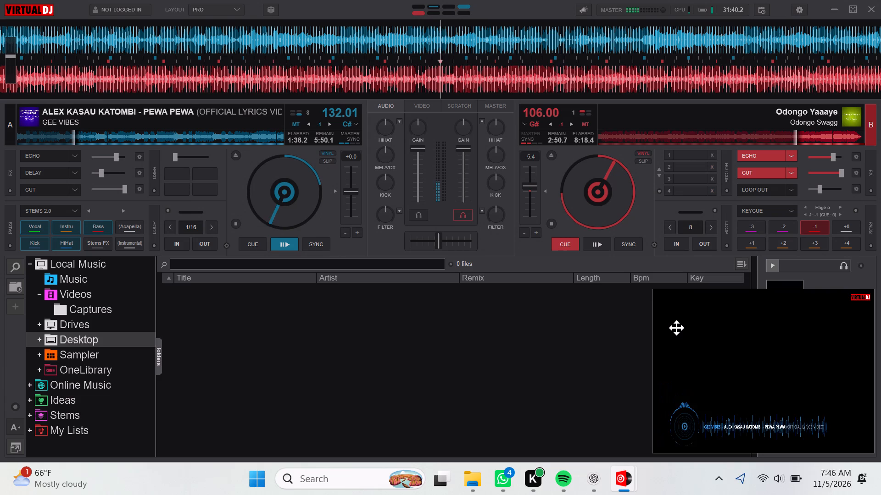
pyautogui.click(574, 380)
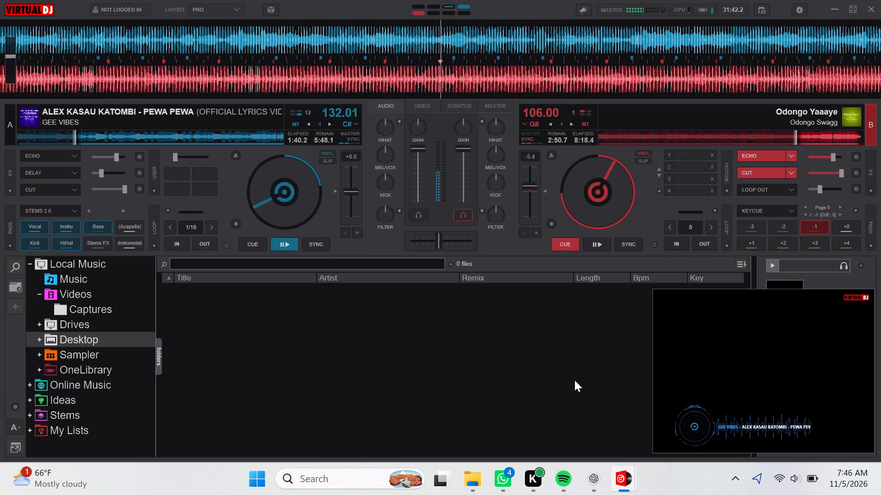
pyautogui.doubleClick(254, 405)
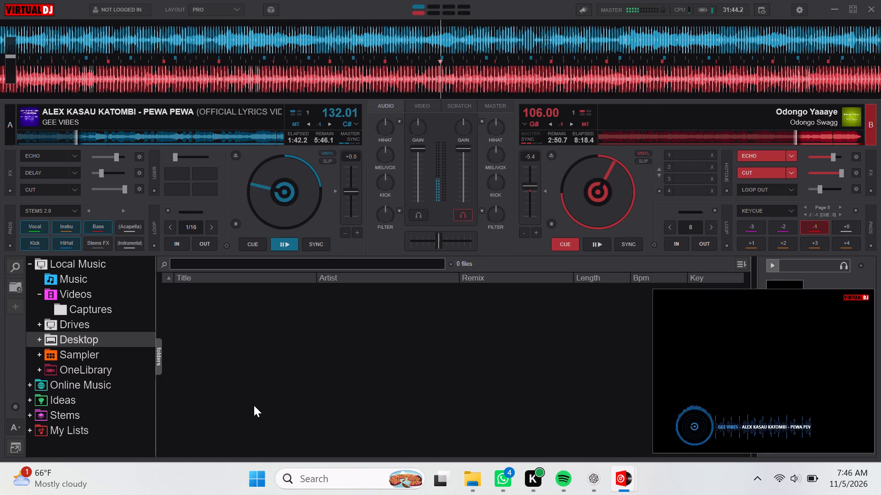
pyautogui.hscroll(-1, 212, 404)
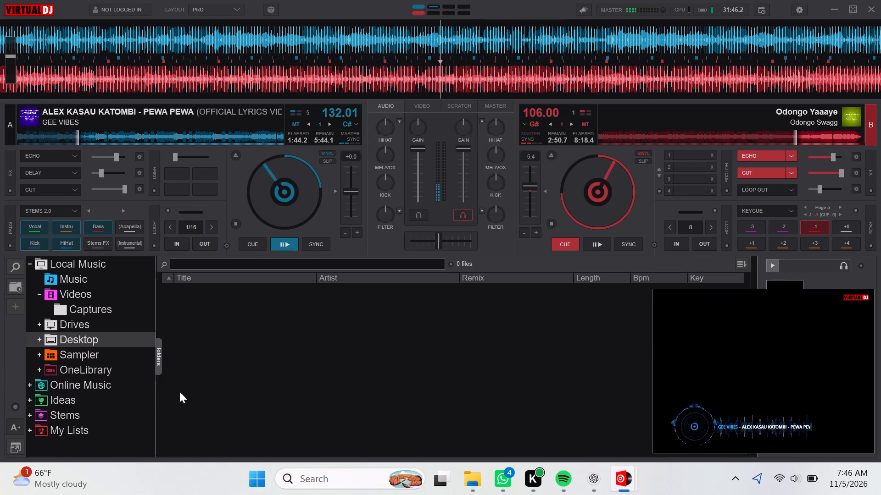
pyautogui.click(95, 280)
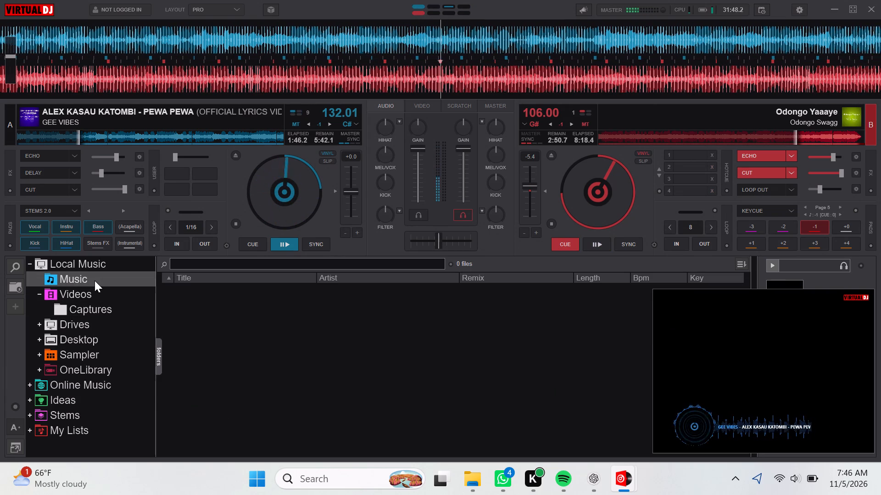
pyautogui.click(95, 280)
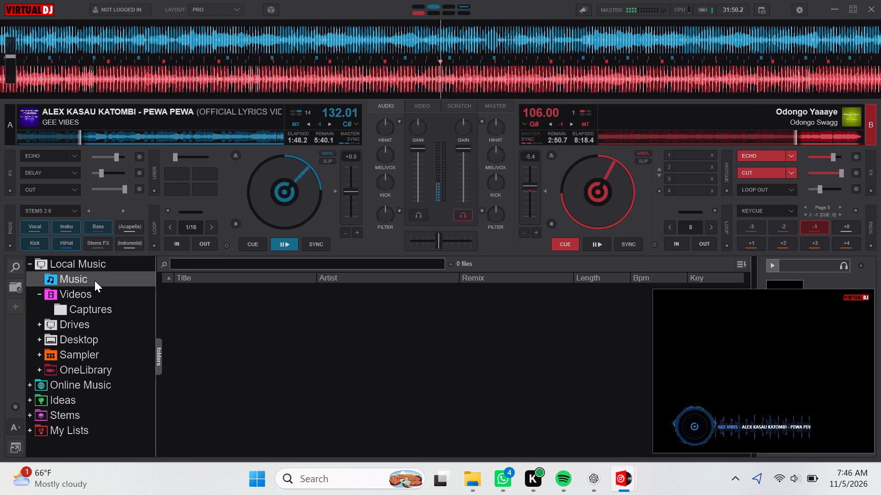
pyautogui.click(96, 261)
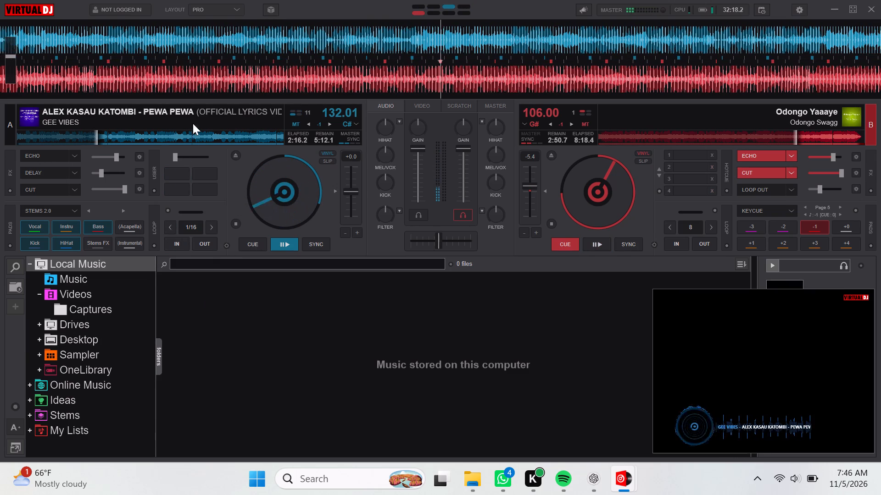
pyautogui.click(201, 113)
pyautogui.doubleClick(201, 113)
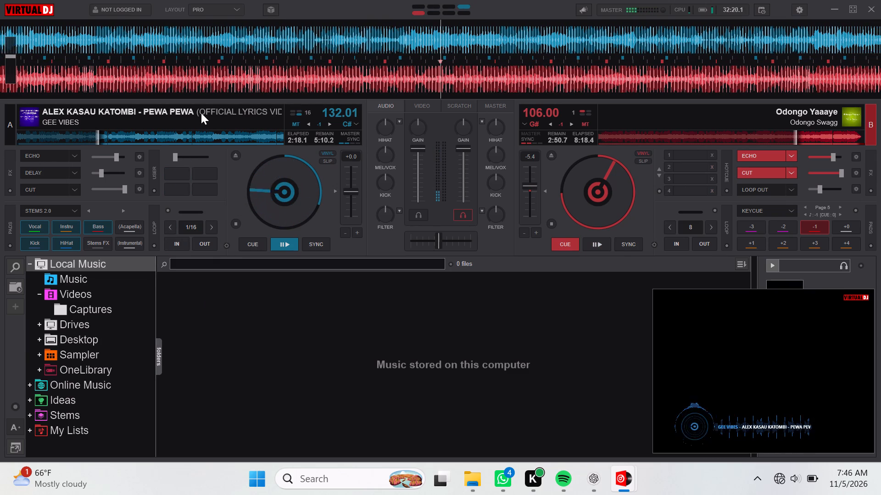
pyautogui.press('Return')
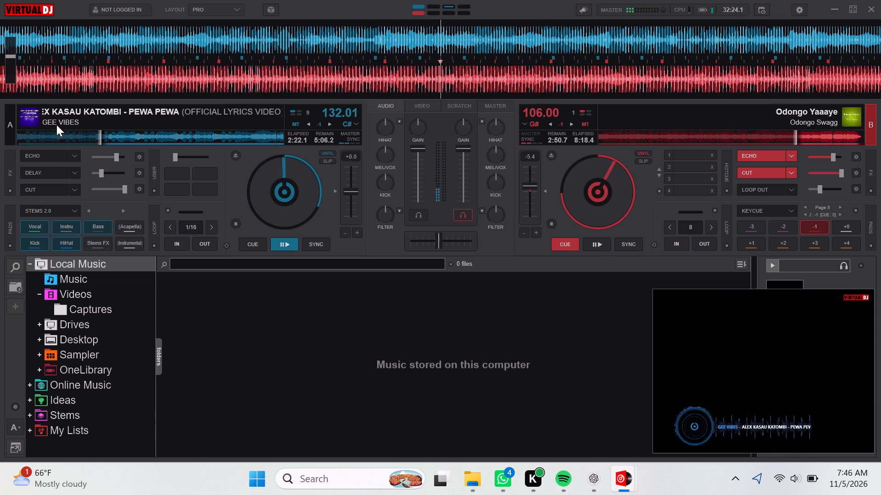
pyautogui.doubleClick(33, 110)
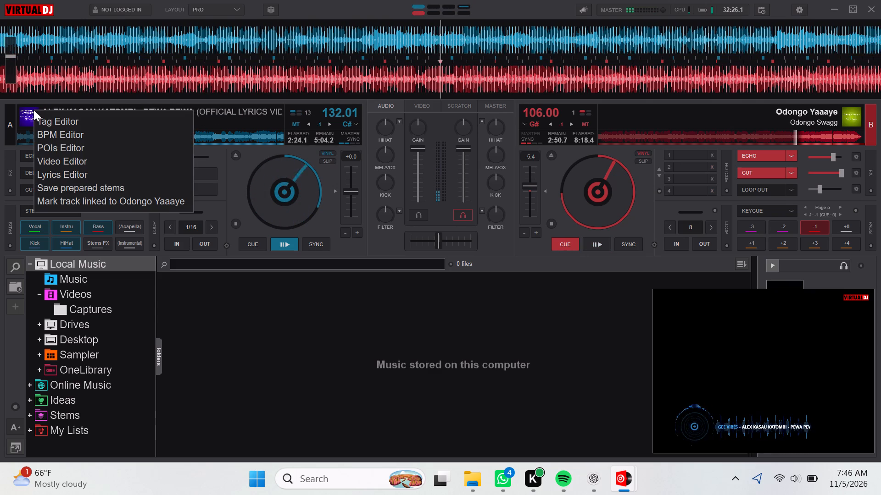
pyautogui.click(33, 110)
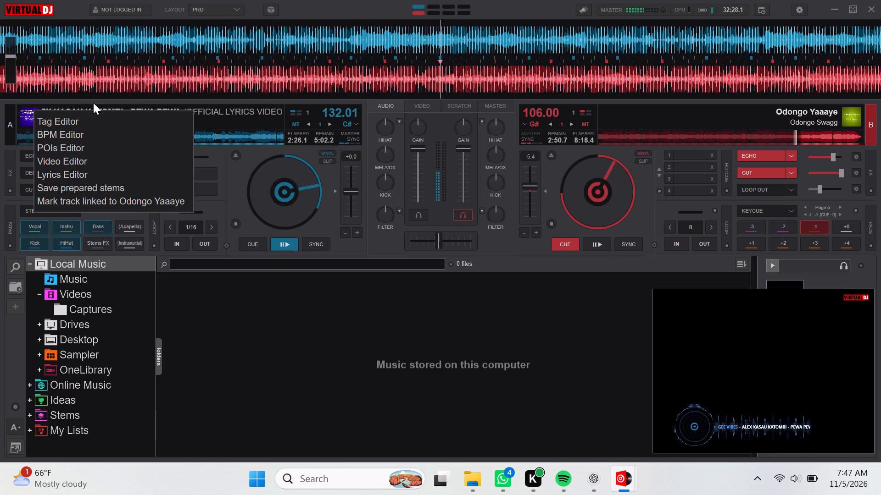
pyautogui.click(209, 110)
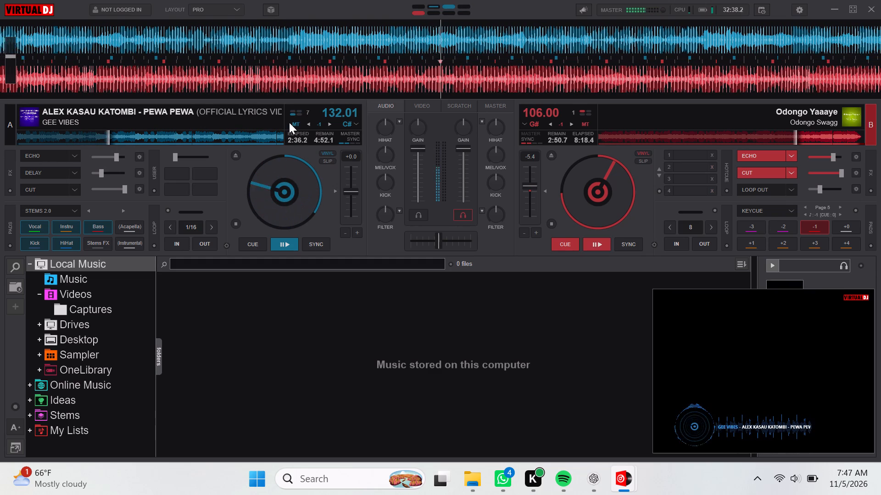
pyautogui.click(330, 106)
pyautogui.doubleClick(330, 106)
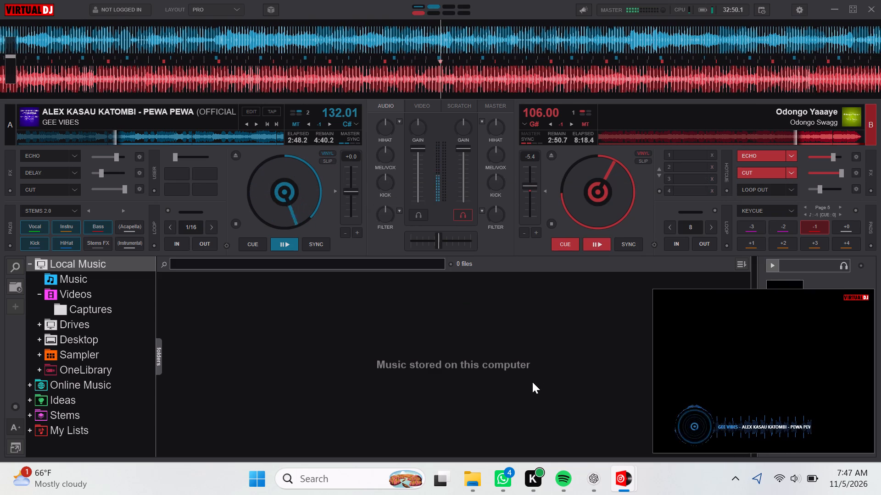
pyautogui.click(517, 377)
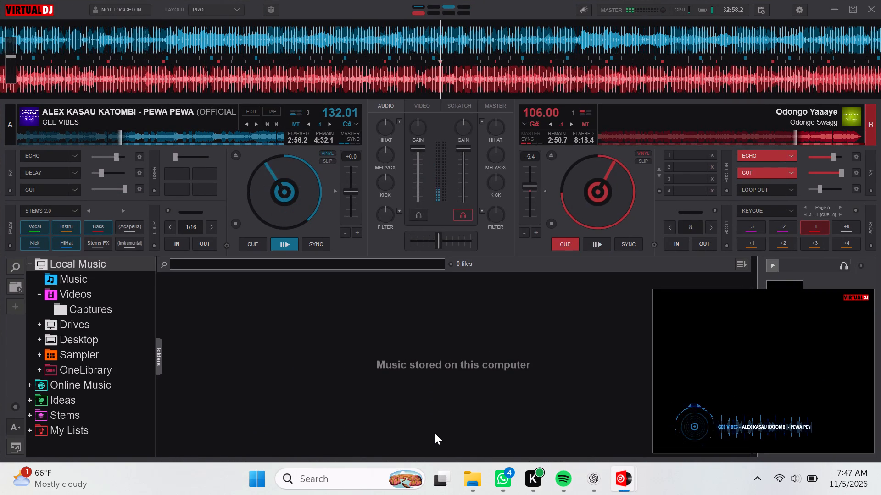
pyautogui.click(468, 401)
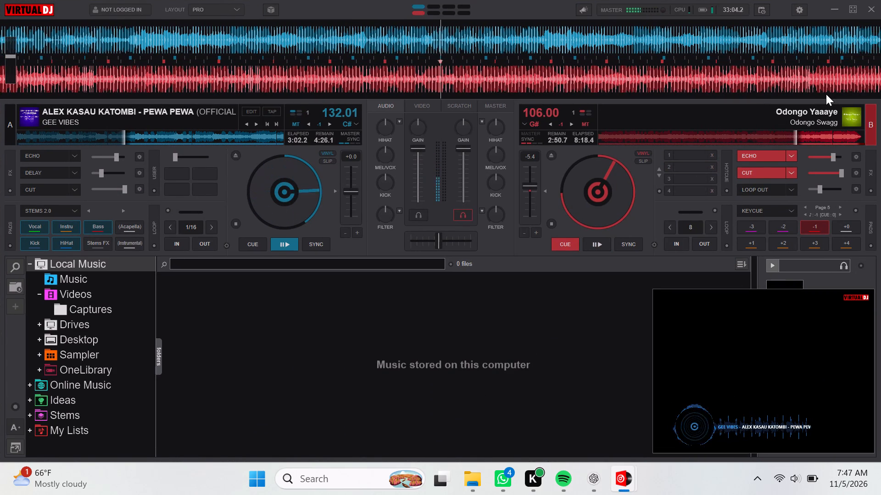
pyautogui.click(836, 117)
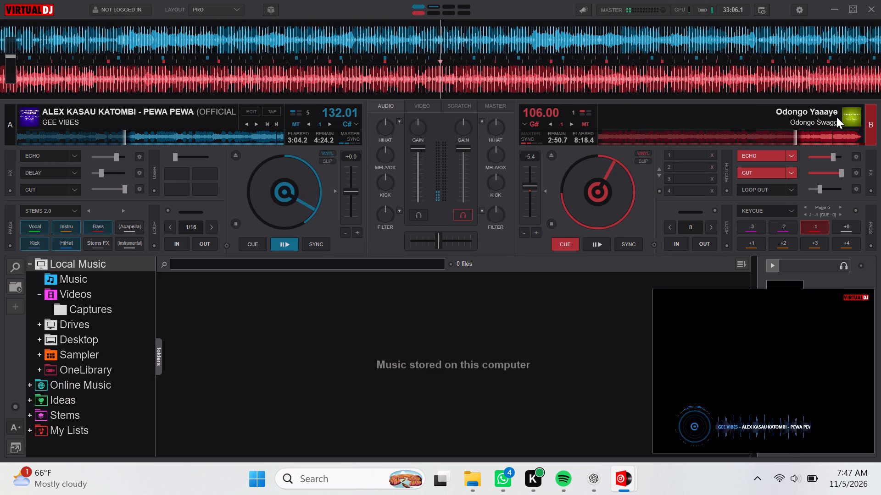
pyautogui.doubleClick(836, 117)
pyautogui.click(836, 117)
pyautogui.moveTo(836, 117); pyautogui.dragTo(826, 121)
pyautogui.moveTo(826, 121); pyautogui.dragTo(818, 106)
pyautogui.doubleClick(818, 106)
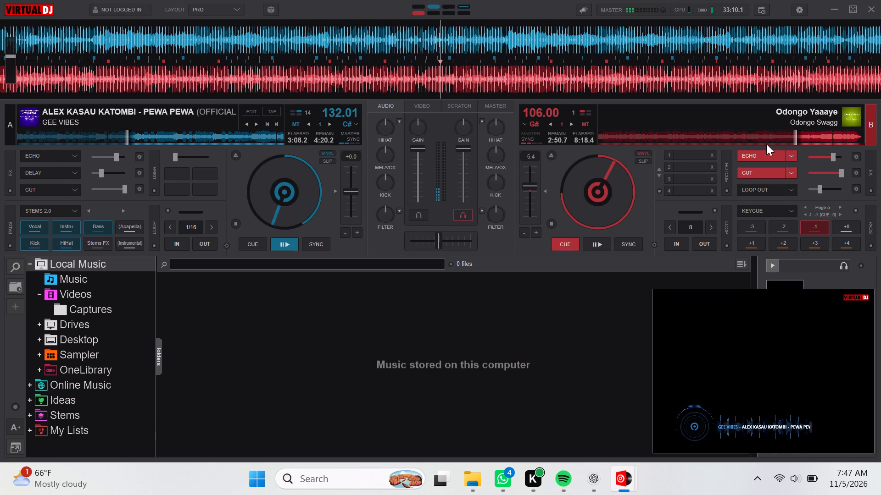
# Jump Odongo Yaaaye on deck B to about 1:21, set a cue point there and stab it repeatedly.
pyautogui.click(631, 136)
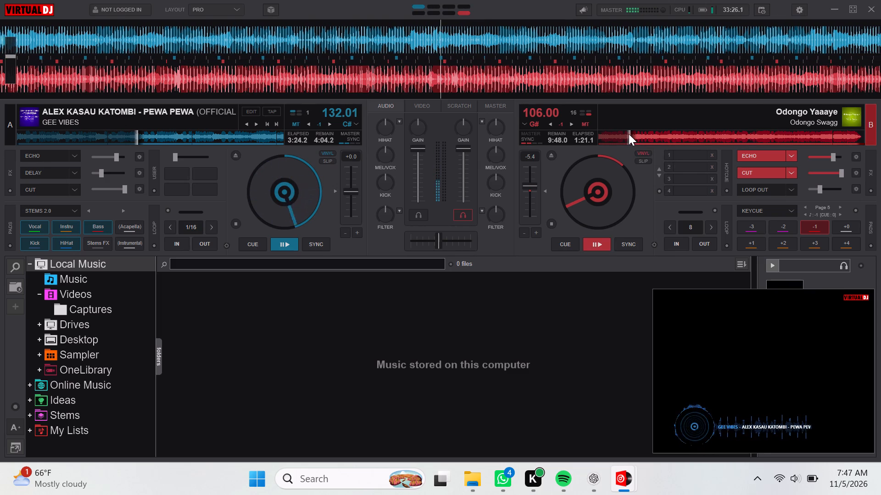
pyautogui.scroll(1, 629, 134)
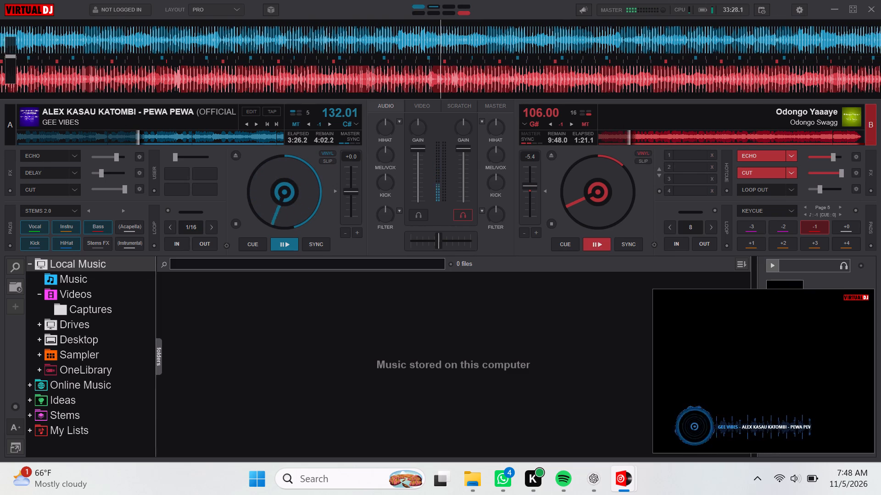
pyautogui.click(566, 244)
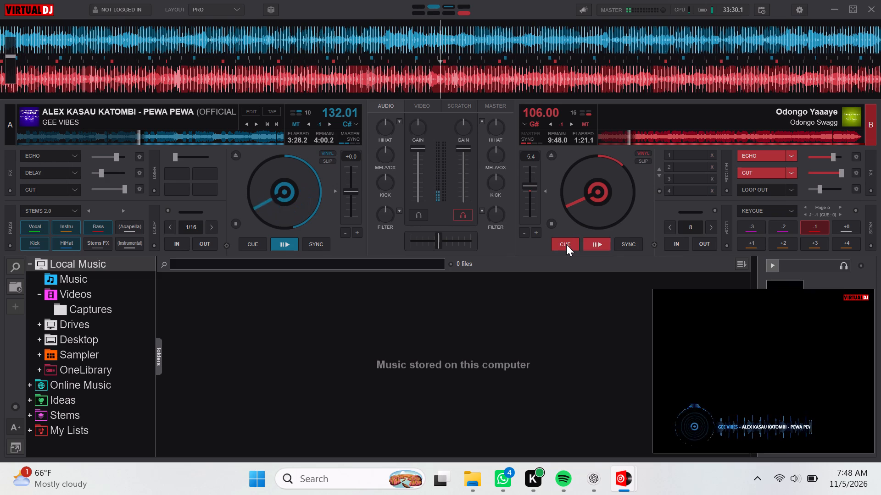
pyautogui.tripleClick(566, 244)
pyautogui.click(566, 244)
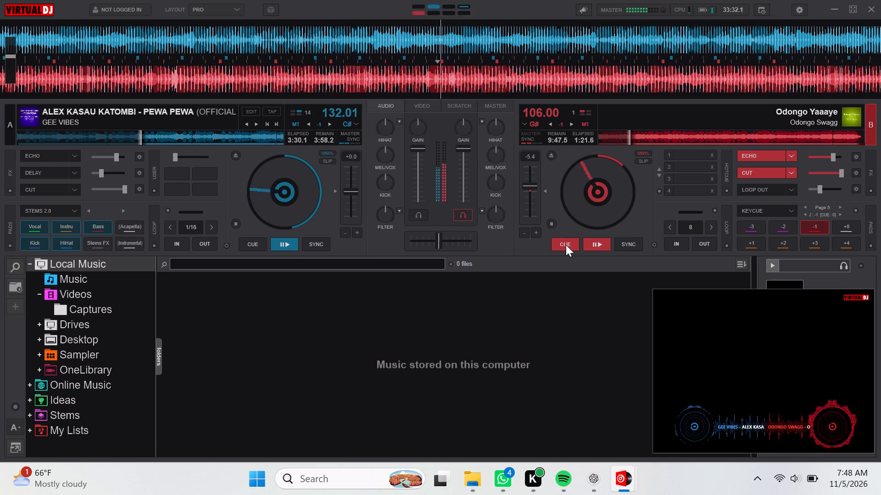
pyautogui.tripleClick(566, 245)
pyautogui.tripleClick(566, 245)
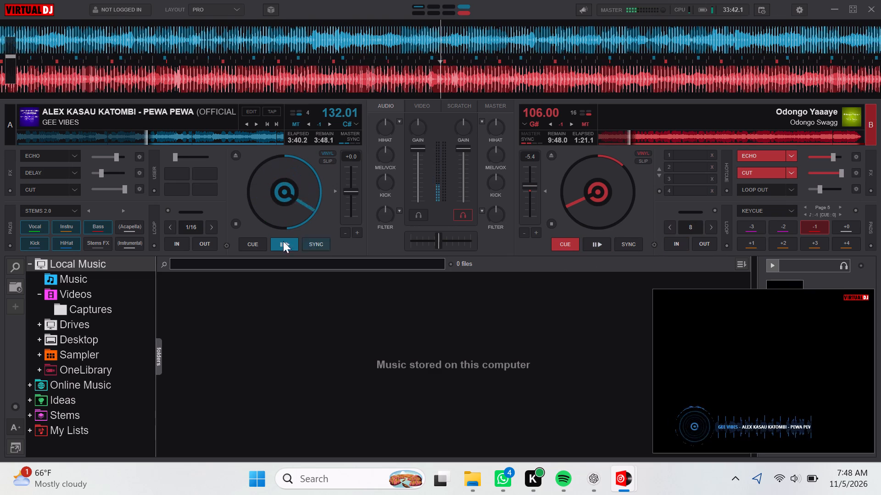
# Mute the Bass stem of Pewa Pewa on deck A, leaving stem preparation and quality options unchosen.
pyautogui.click(95, 222)
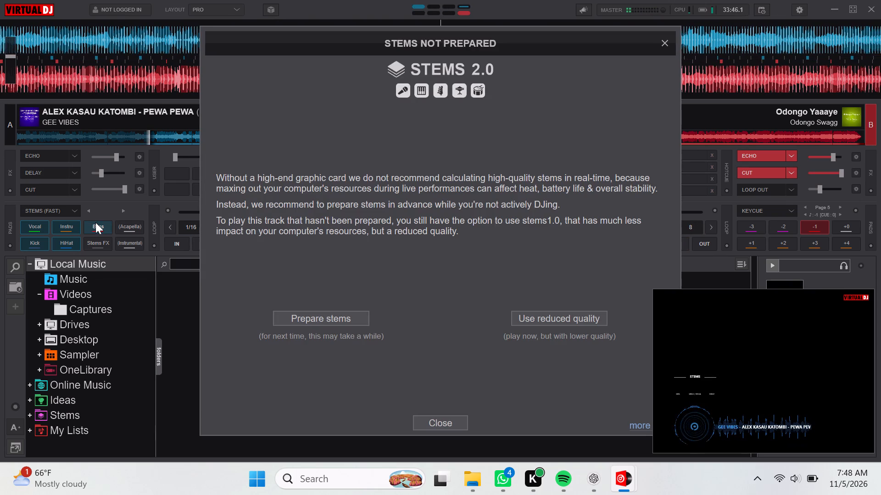
pyautogui.click(446, 425)
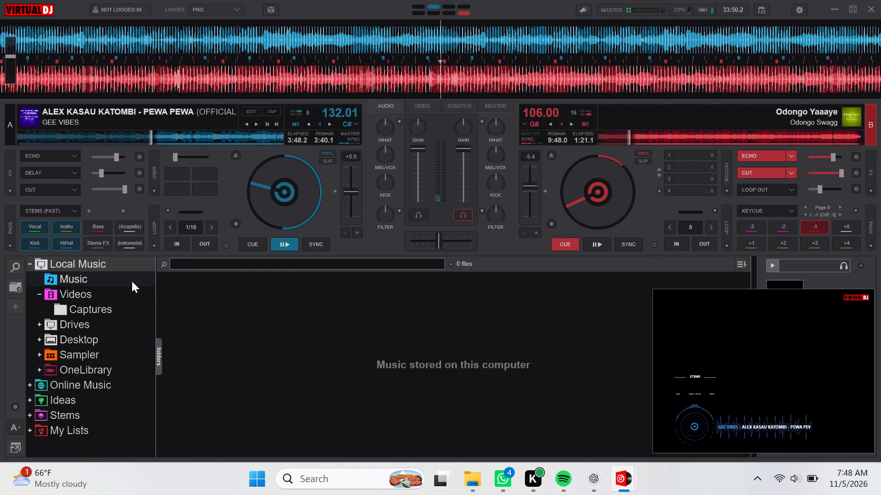
# Stutter the vocals of Pewa Pewa on deck A by rapidly muting and unmuting the Vocal stem, leaving it on.
pyautogui.click(30, 229)
pyautogui.tripleClick(30, 229)
pyautogui.tripleClick(30, 229)
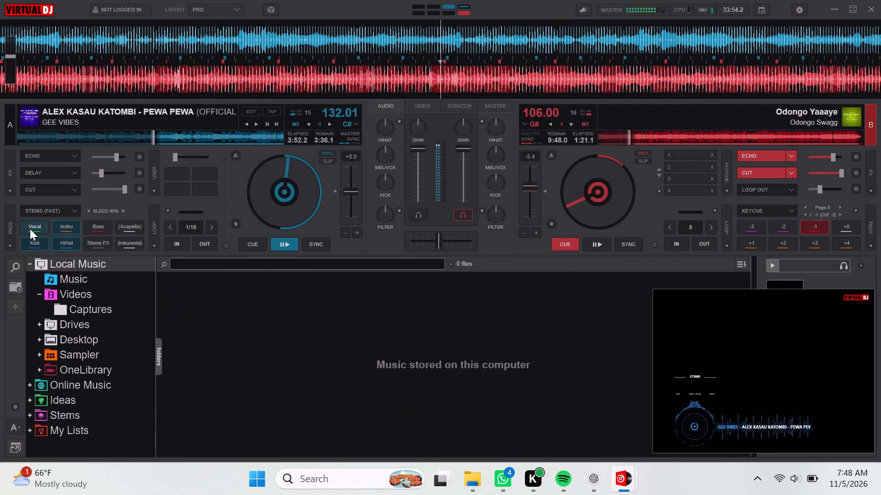
pyautogui.tripleClick(30, 229)
pyautogui.tripleClick(30, 229)
pyautogui.click(30, 229)
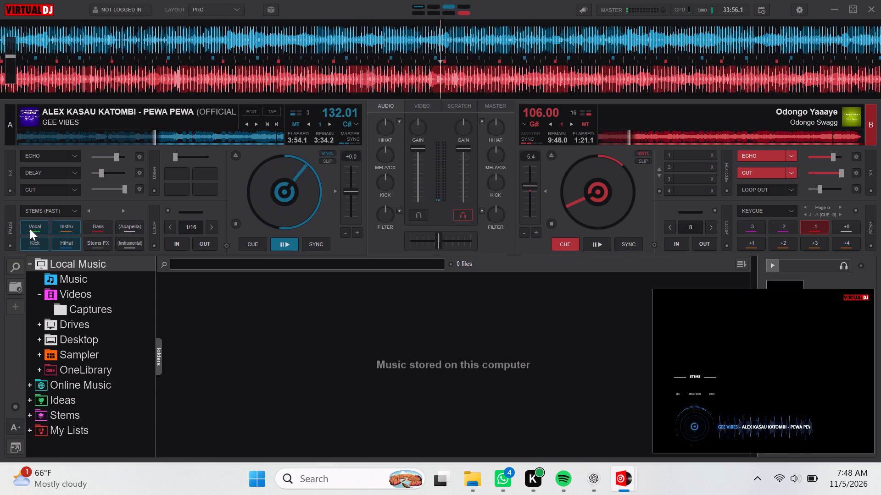
pyautogui.click(32, 236)
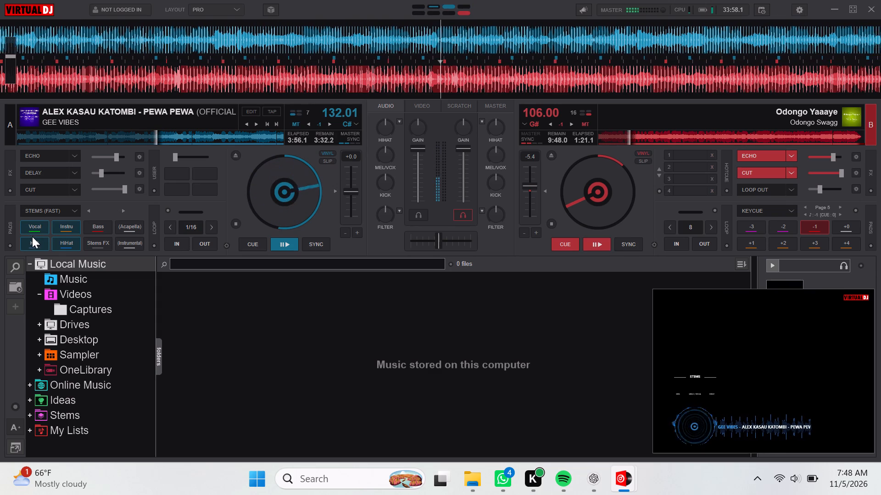
# Strip Pewa Pewa on deck A down to its HiHat by muting the Kick, Instru and Vocal stems.
pyautogui.click(35, 242)
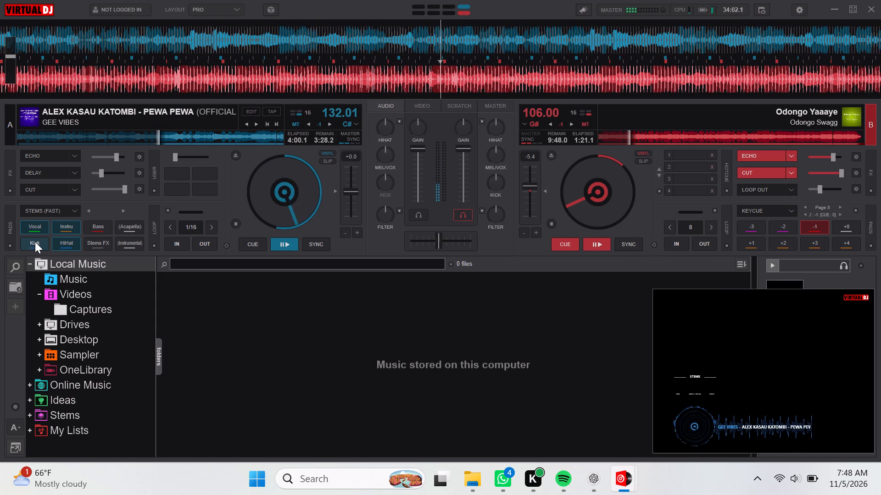
pyautogui.click(58, 230)
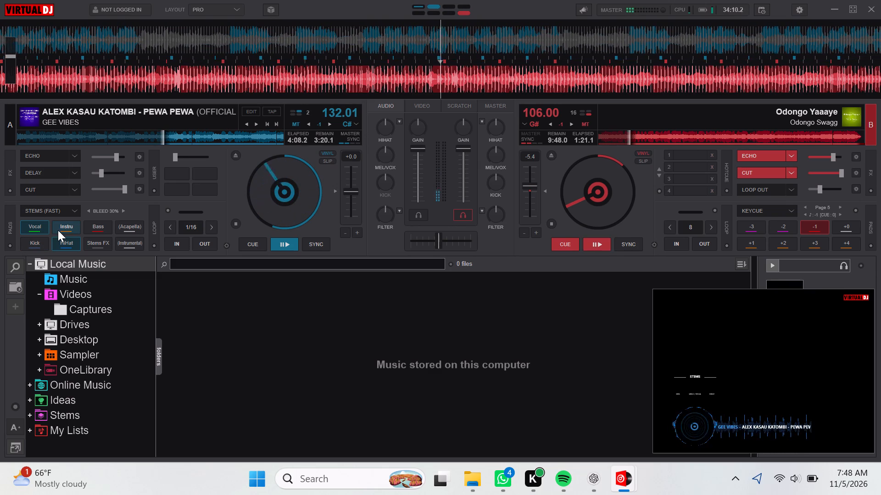
pyautogui.click(30, 228)
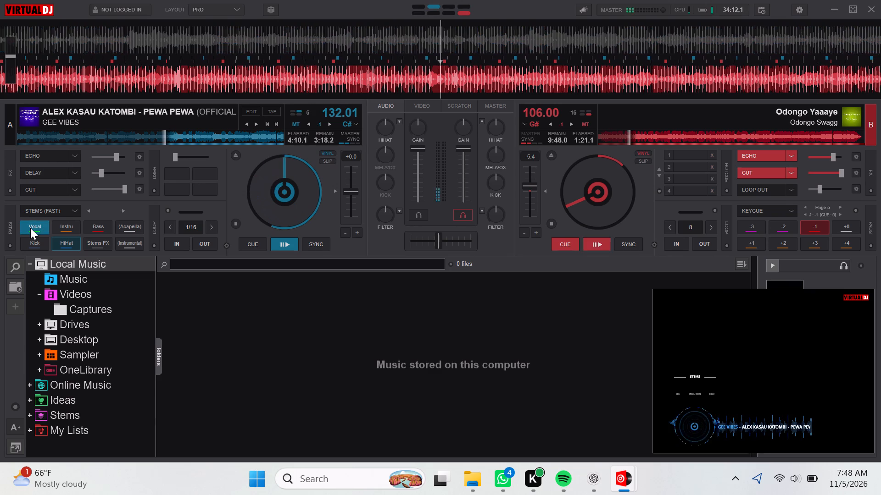
pyautogui.click(30, 228)
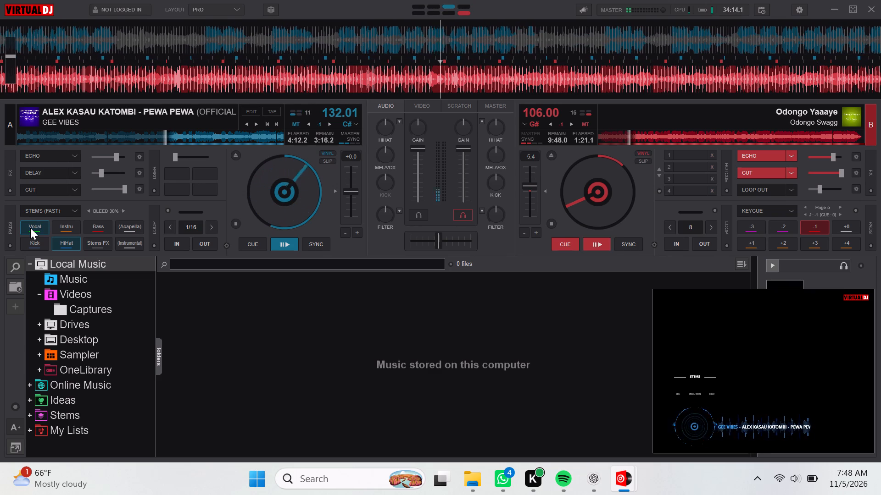
pyautogui.click(33, 234)
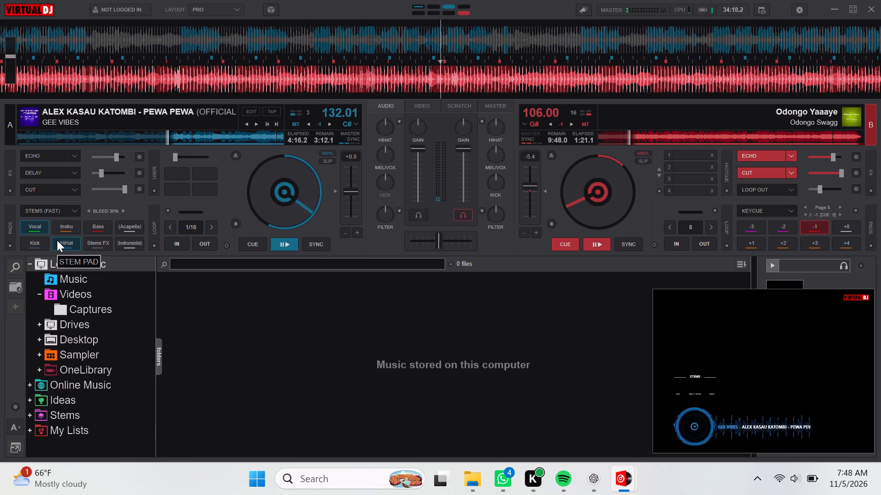
pyautogui.click(32, 219)
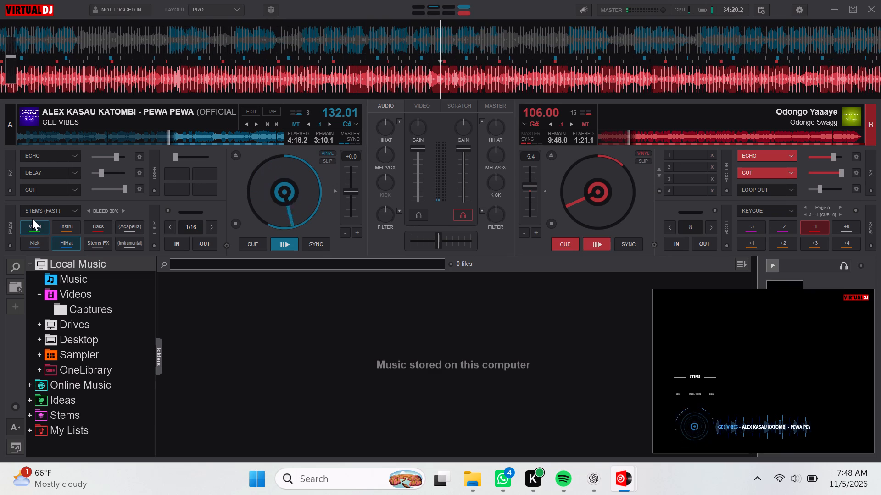
pyautogui.click(44, 233)
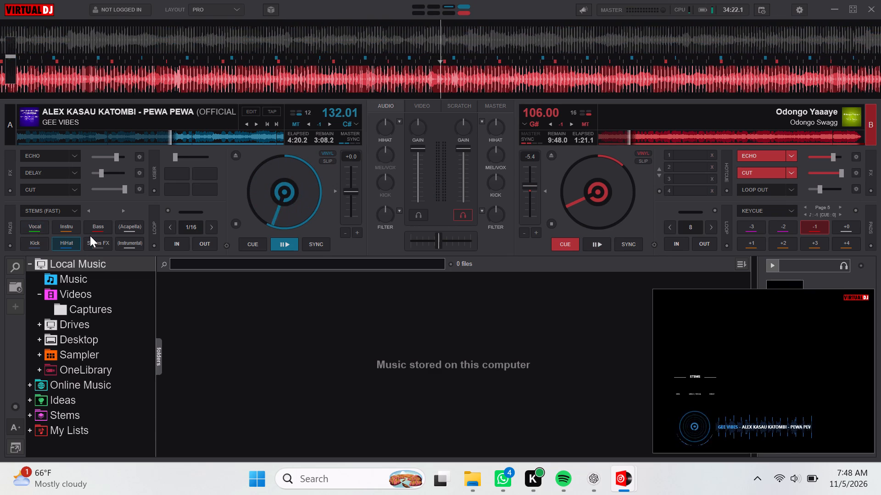
# Bring the Bass, Vocal and Kick stems of Pewa Pewa back in on deck A, stuttering the Vocal stem as it returns.
pyautogui.click(93, 233)
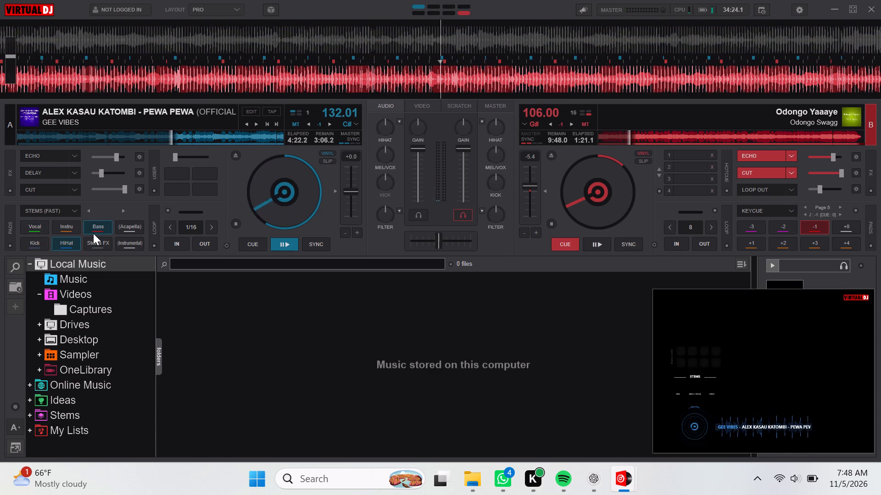
pyautogui.click(32, 223)
pyautogui.click(32, 223)
pyautogui.tripleClick(36, 231)
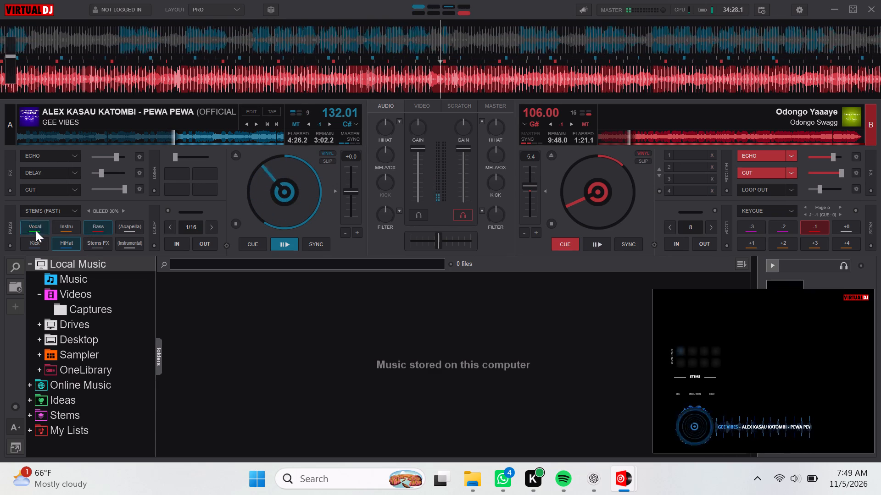
pyautogui.doubleClick(36, 231)
pyautogui.click(30, 247)
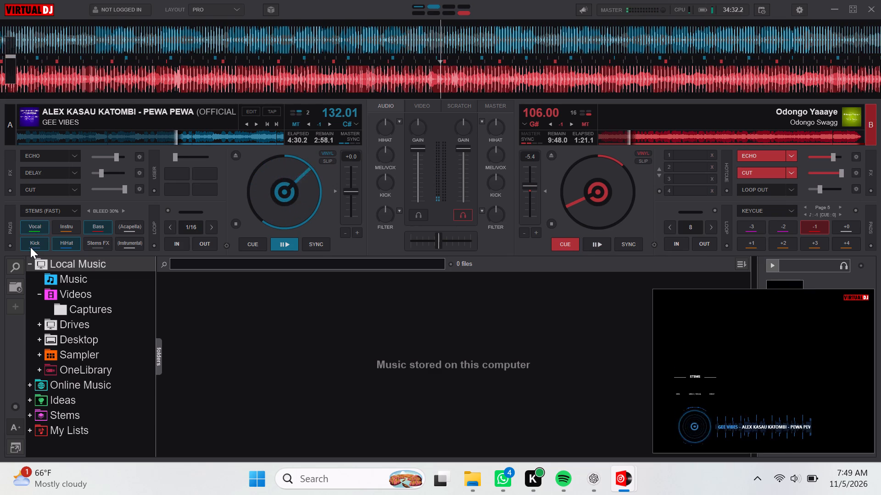
pyautogui.click(64, 253)
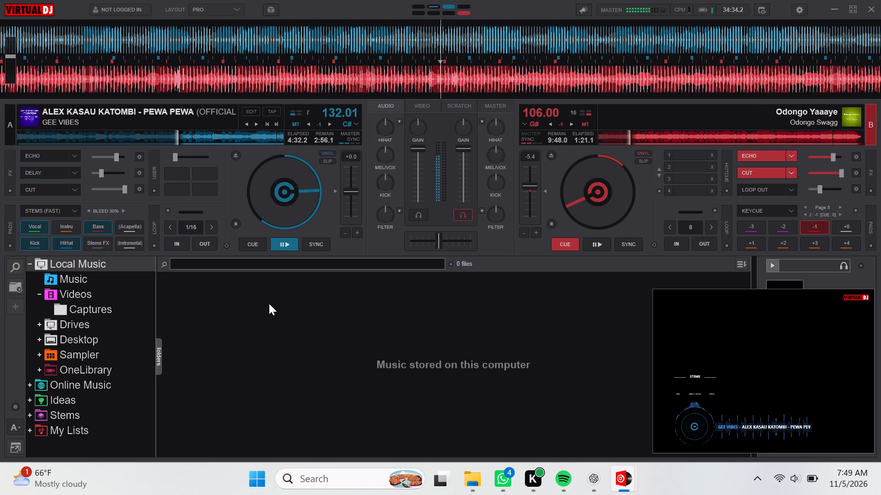
# Briefly scratch Pewa Pewa on deck A's platter.
pyautogui.click(295, 203)
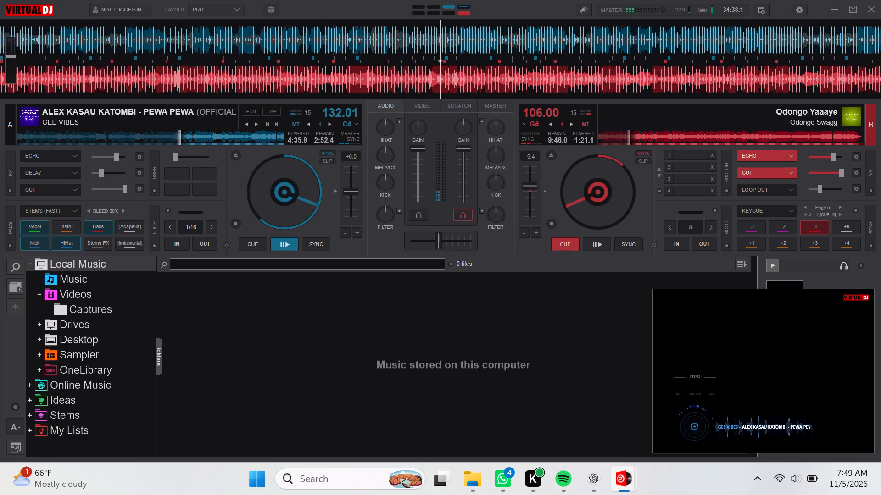
pyautogui.click(295, 203)
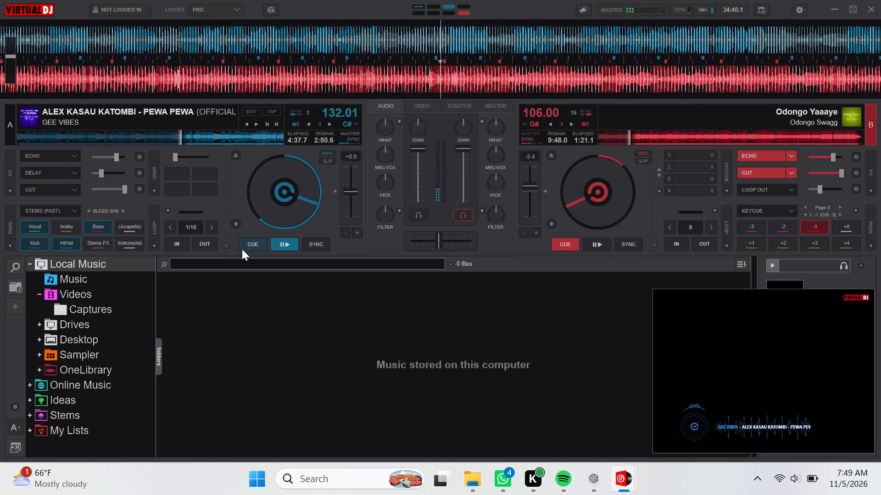
# Return Pewa Pewa on deck A to its cue point near the track start, stab it repeatedly and play on from there.
pyautogui.click(251, 244)
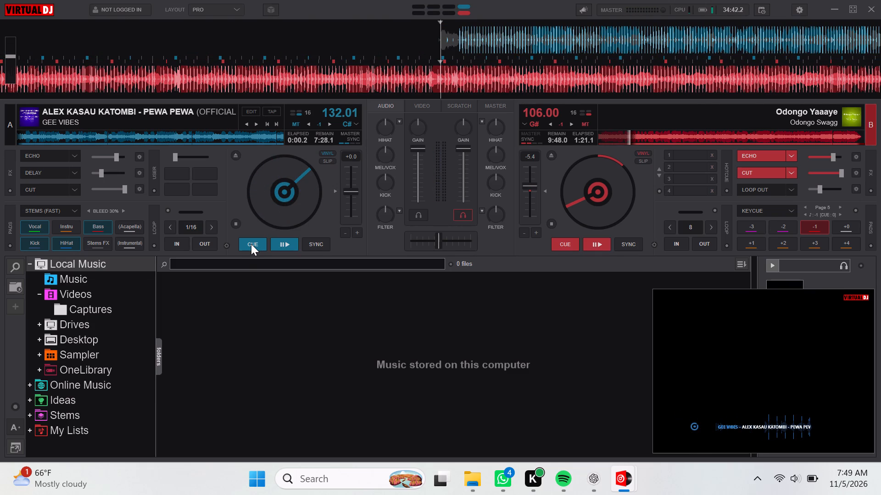
pyautogui.tripleClick(251, 244)
pyautogui.tripleClick(251, 244)
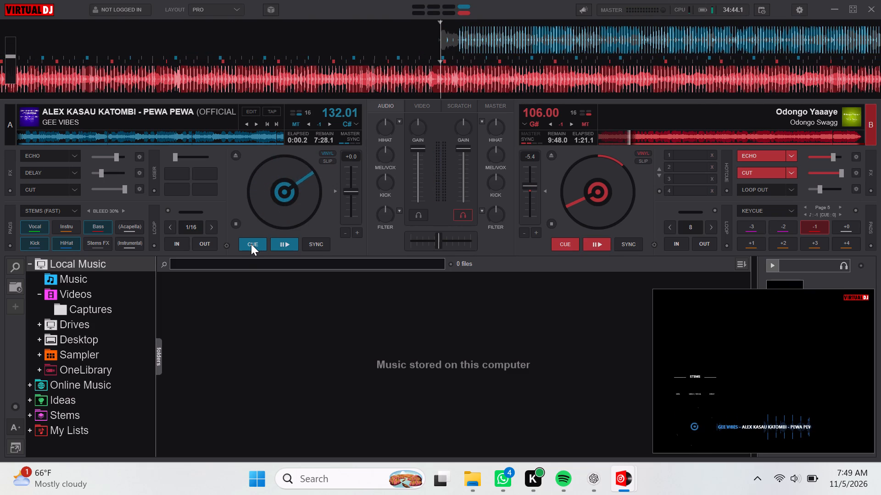
pyautogui.moveTo(251, 244); pyautogui.dragTo(288, 246)
pyautogui.click(288, 246)
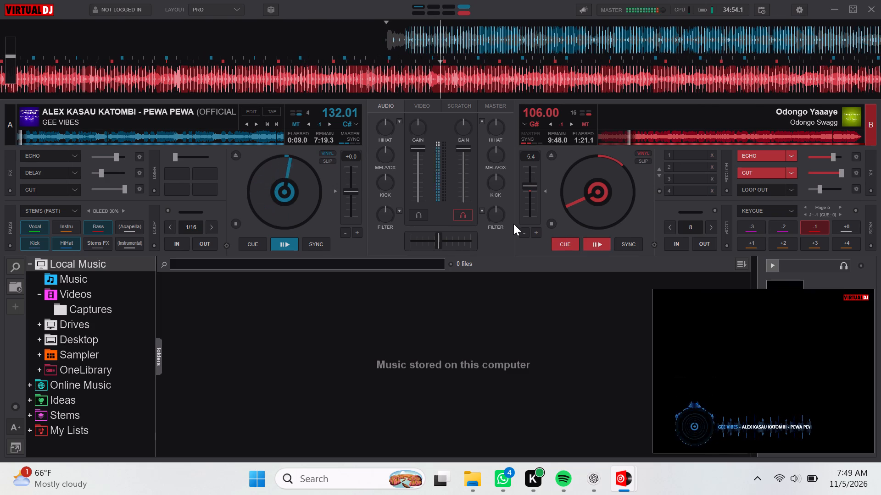
# Turn on the Echo effect for Pewa Pewa on deck A.
pyautogui.click(45, 149)
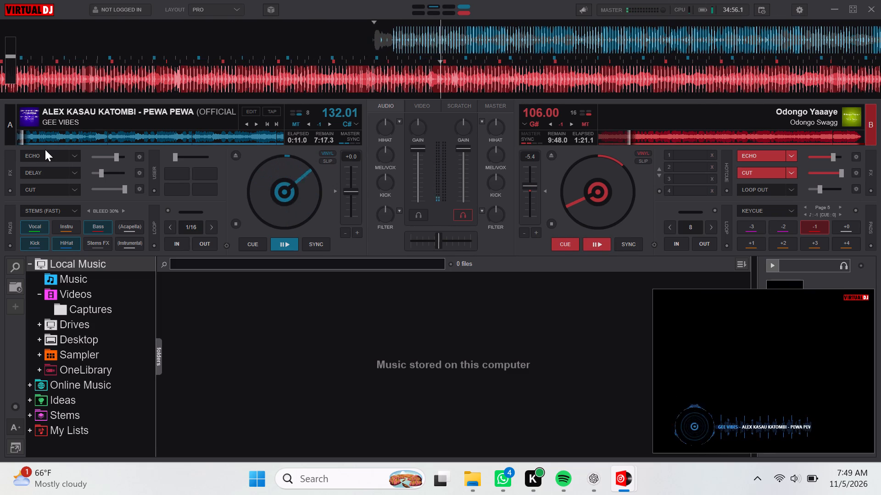
pyautogui.click(45, 149)
pyautogui.click(40, 154)
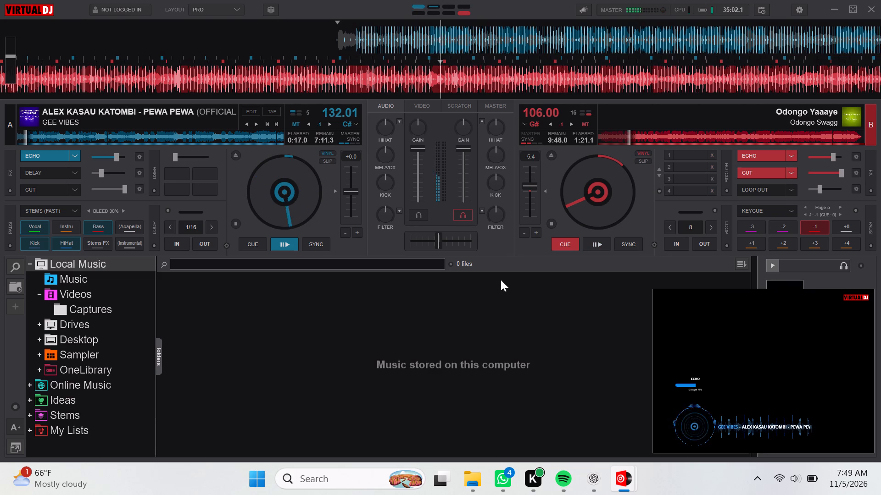
# Cut Pewa Pewa on deck A back to its cue point and start playing Odongo Yaaaye on deck B.
pyautogui.click(256, 244)
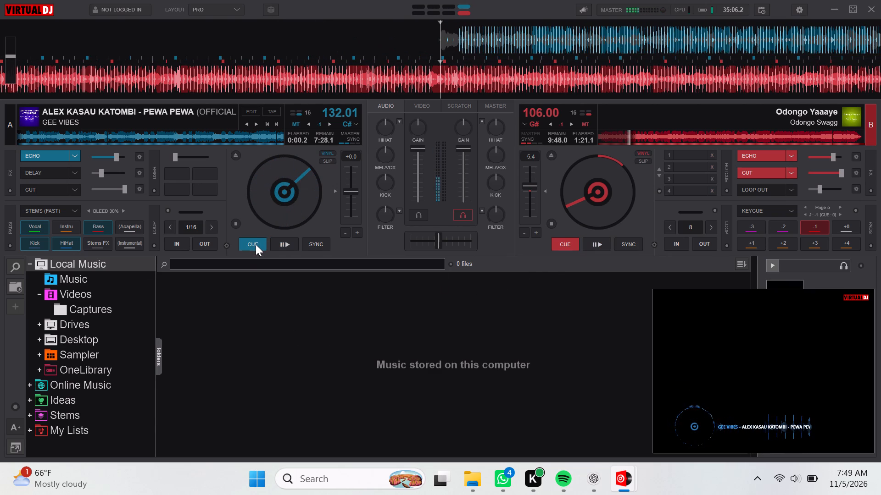
pyautogui.click(584, 242)
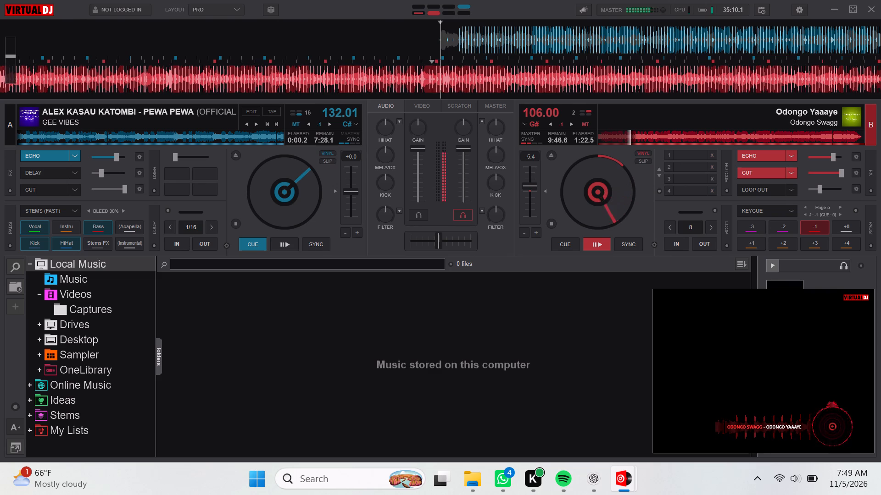
# Scratch Odongo Yaaaye with rapid repeated touches on deck B's platter.
pyautogui.tripleClick(604, 203)
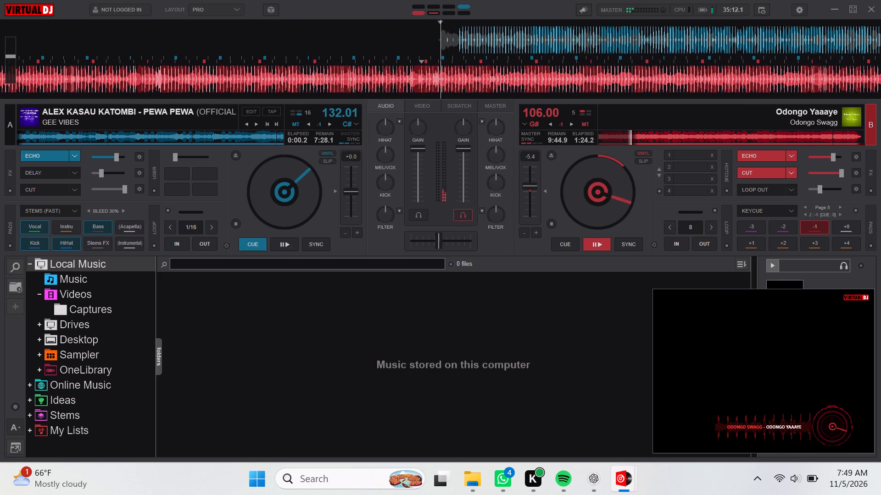
pyautogui.tripleClick(604, 203)
pyautogui.tripleClick(604, 203)
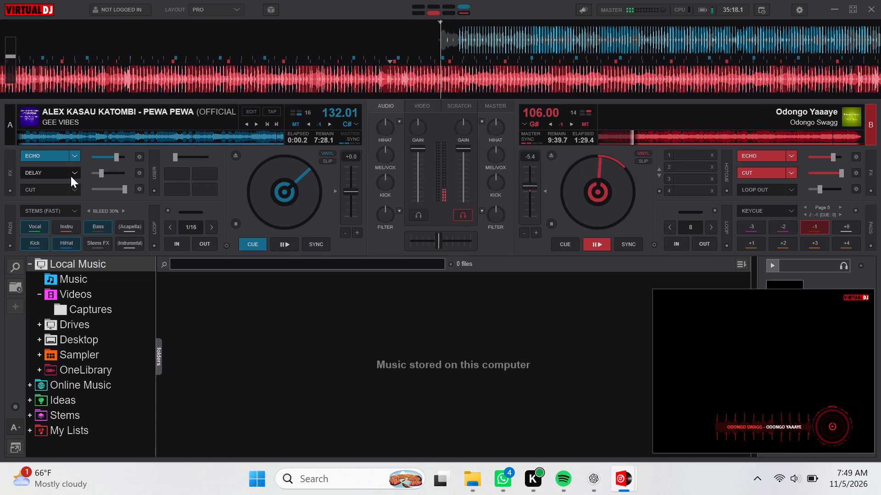
# Turn off Echo on deck A and both the Cut and Echo effects on deck B, leaving deck A's effect choices unchanged.
pyautogui.click(69, 154)
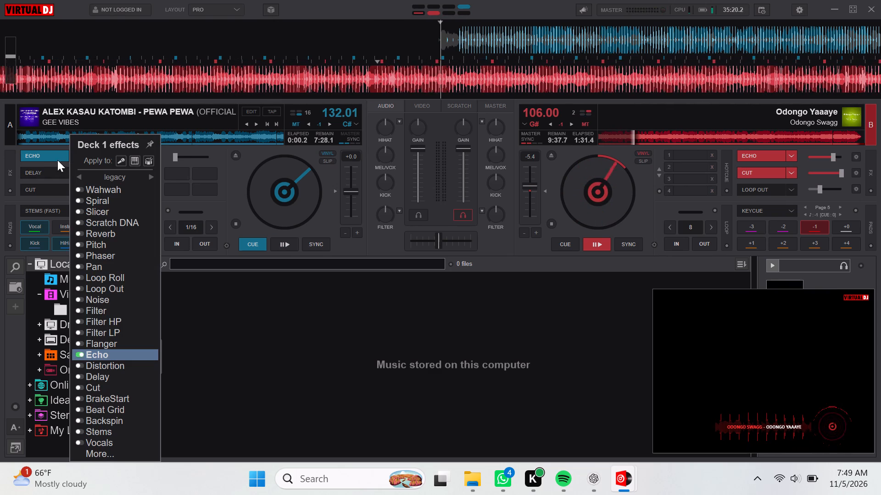
pyautogui.click(49, 164)
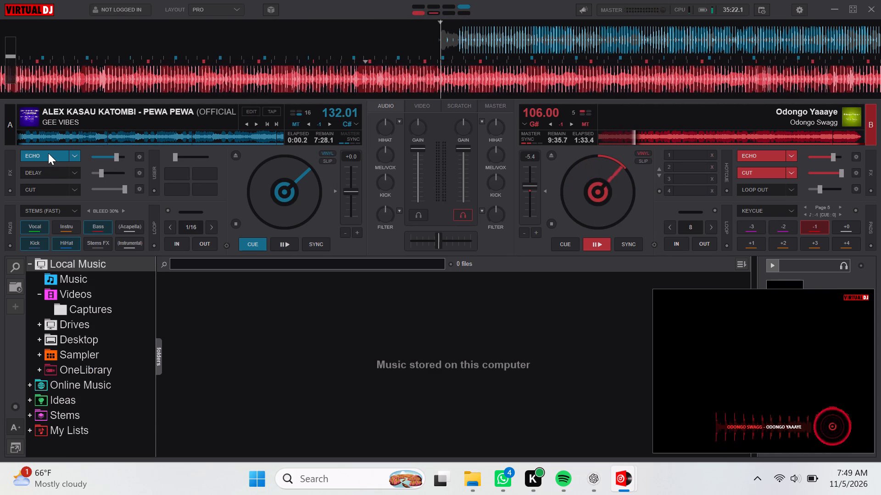
pyautogui.click(48, 153)
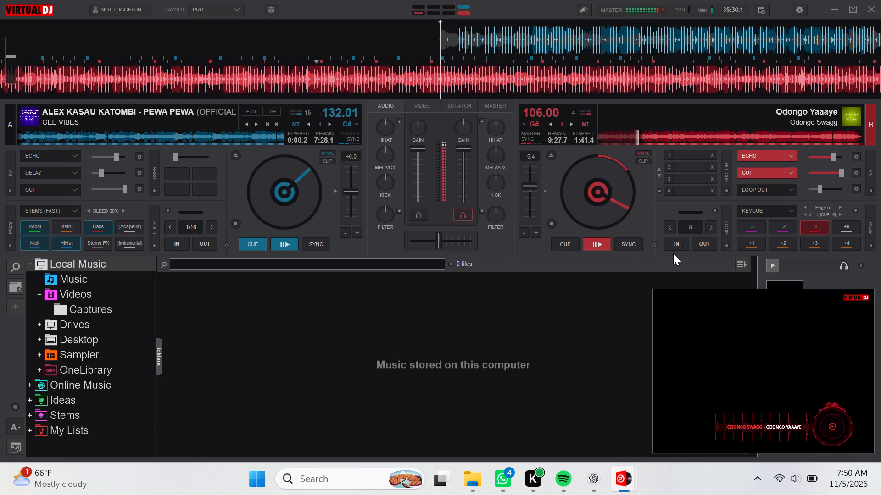
pyautogui.click(784, 168)
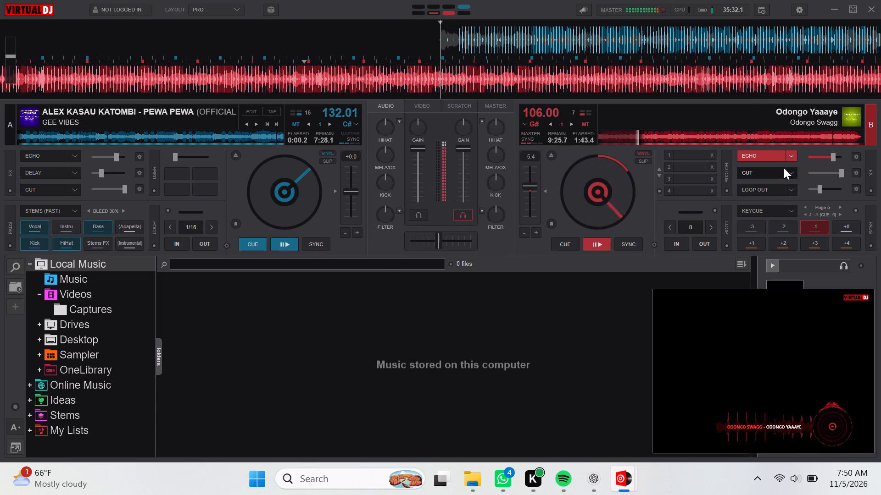
pyautogui.click(776, 154)
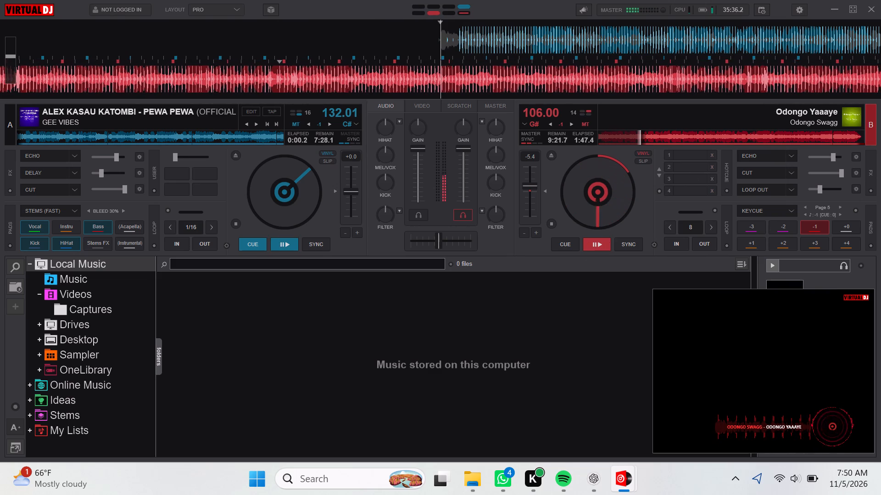
# After a brief platter scratch, retrigger Odongo Yaaaye on deck B from its cue point with KeyCue at -3, stabbing it repeatedly.
pyautogui.click(610, 212)
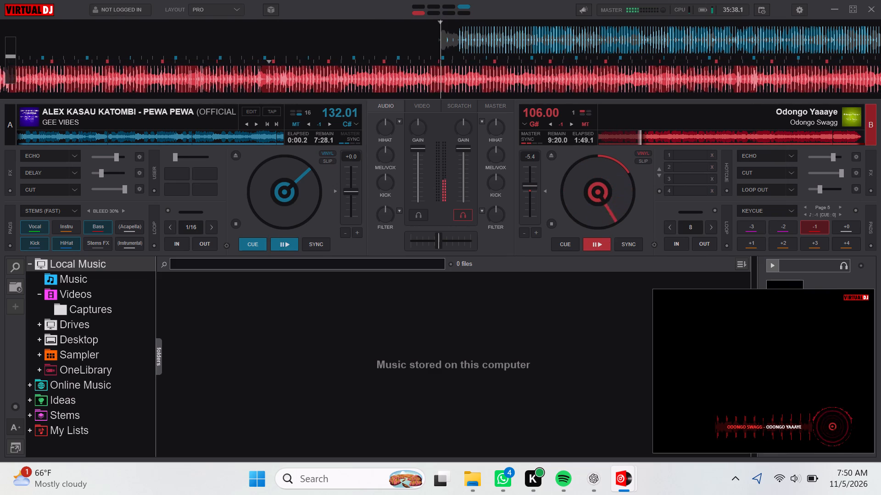
pyautogui.click(747, 221)
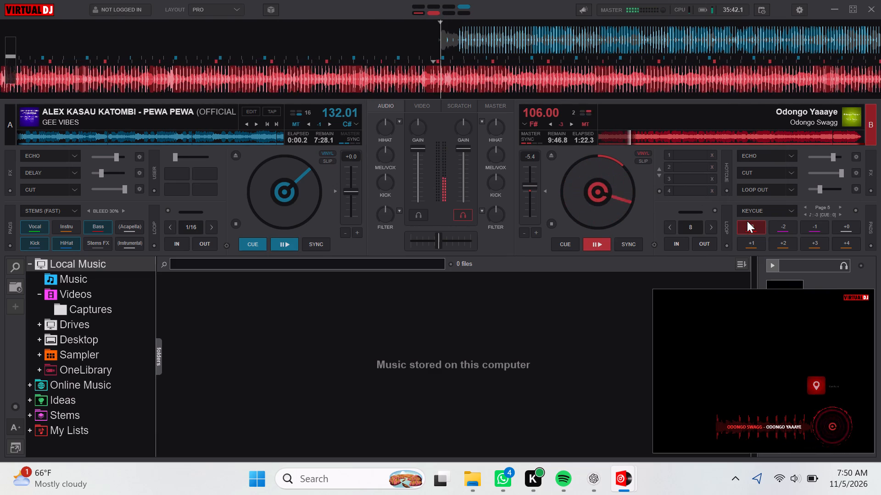
pyautogui.click(747, 221)
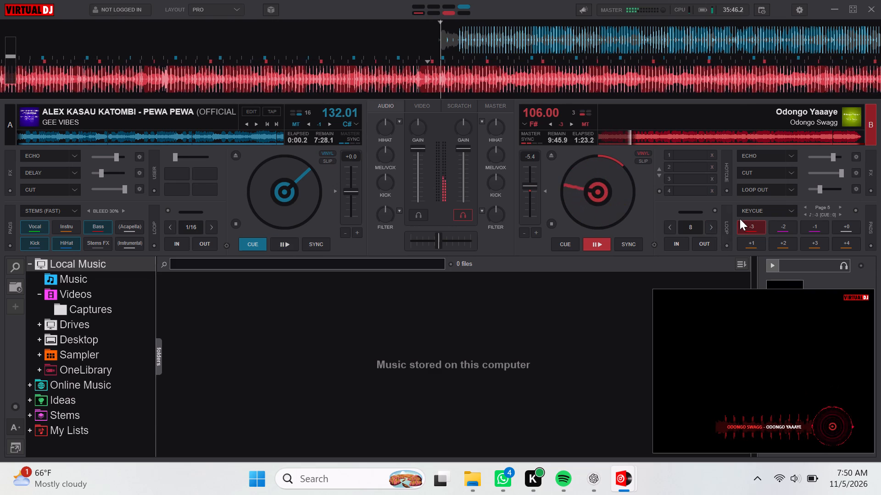
pyautogui.click(750, 221)
pyautogui.tripleClick(750, 221)
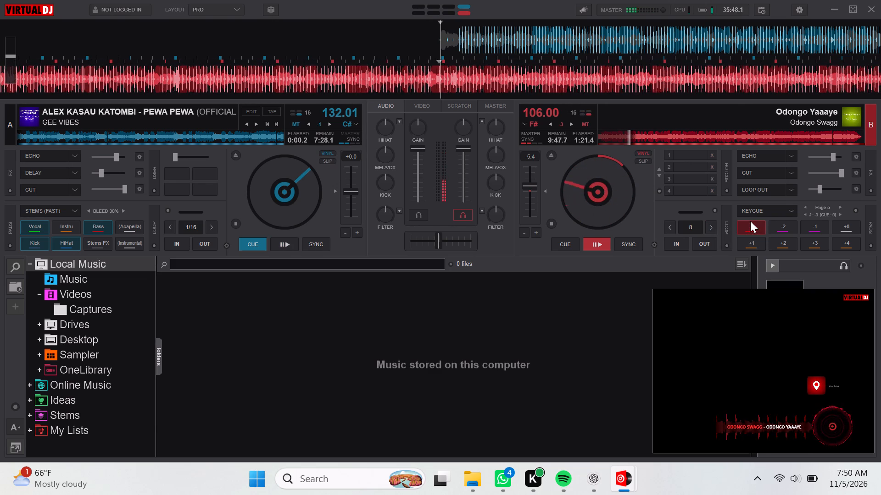
pyautogui.tripleClick(750, 221)
pyautogui.tripleClick(750, 221)
pyautogui.click(750, 221)
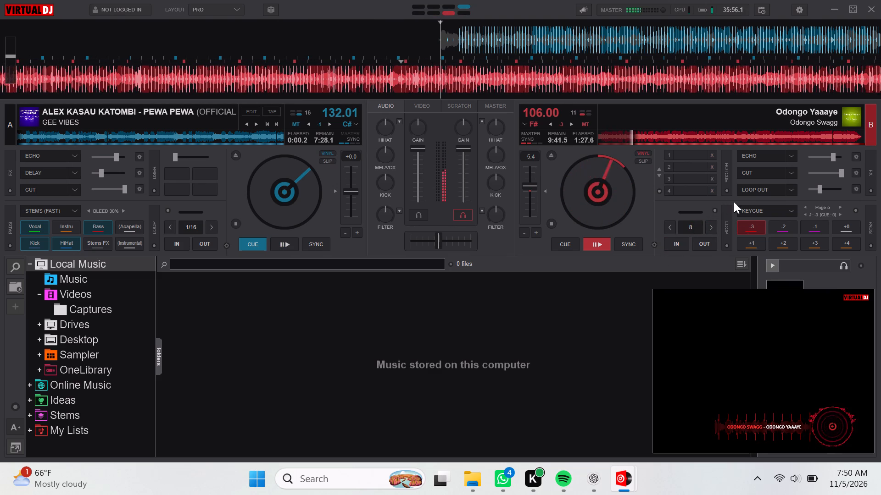
# Apply the Cut effect to Odongo Yaaaye on deck B in two bursts, leaving it off, and finish with a platter scratch.
pyautogui.click(758, 172)
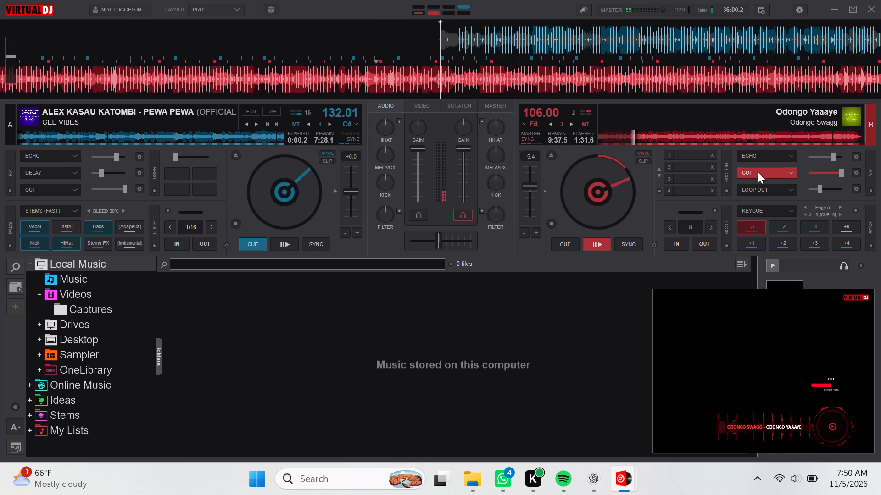
pyautogui.click(758, 172)
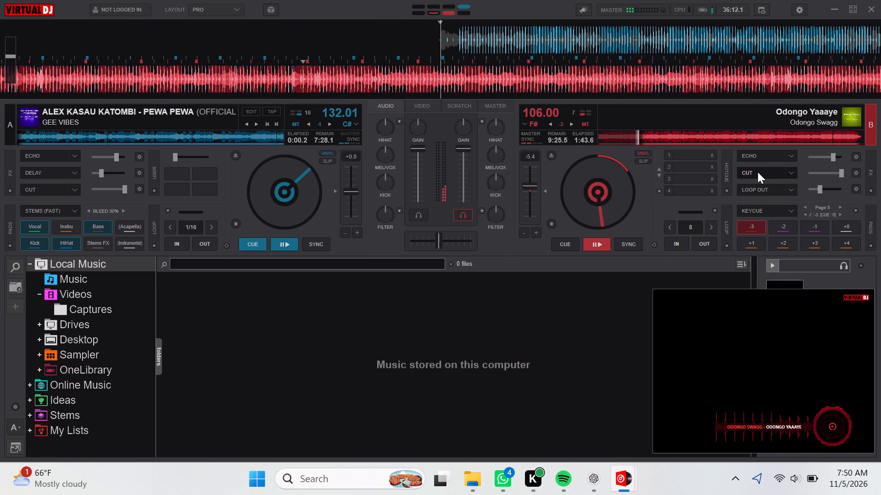
pyautogui.click(758, 172)
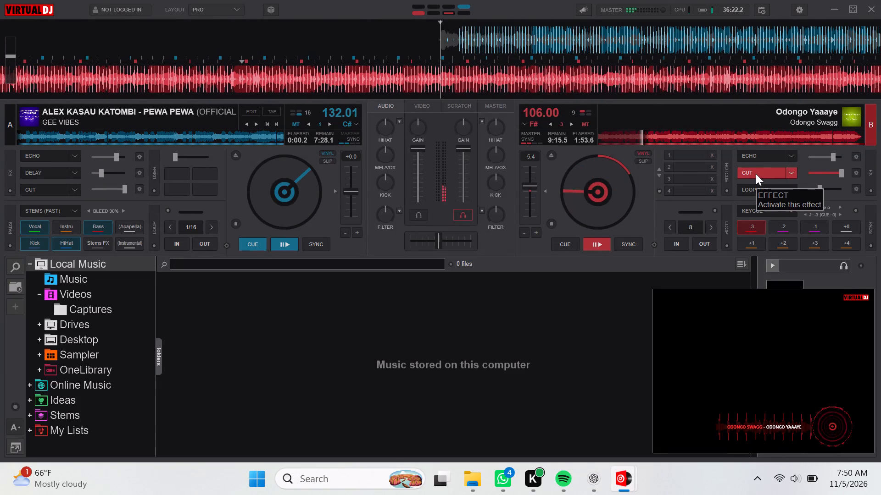
pyautogui.click(756, 174)
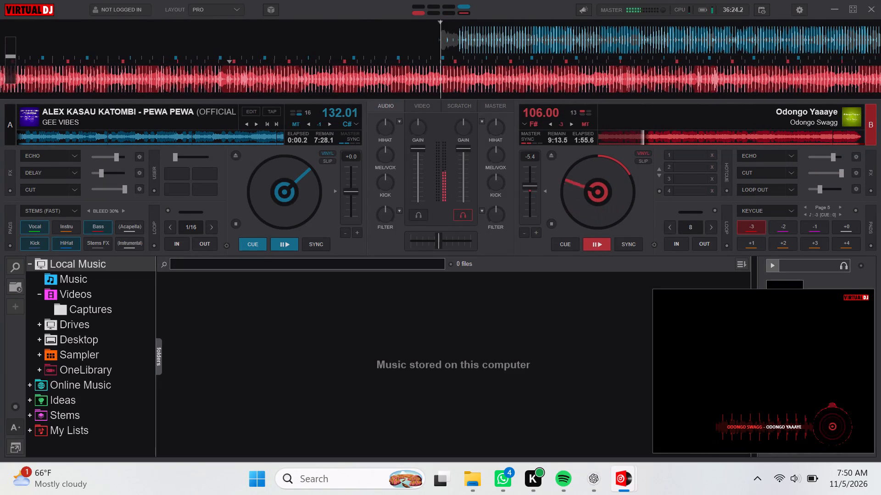
pyautogui.click(625, 191)
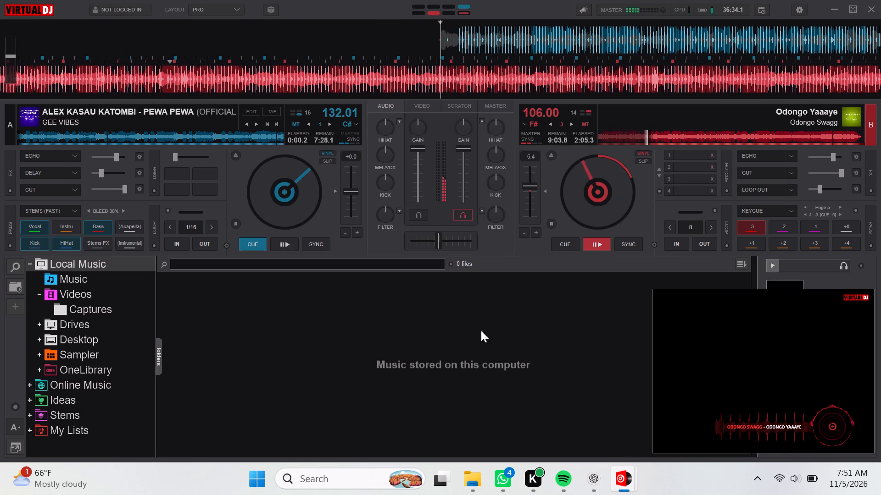
# Open the local Music folder, sort its list by title and look for tracks to load.
pyautogui.click(49, 283)
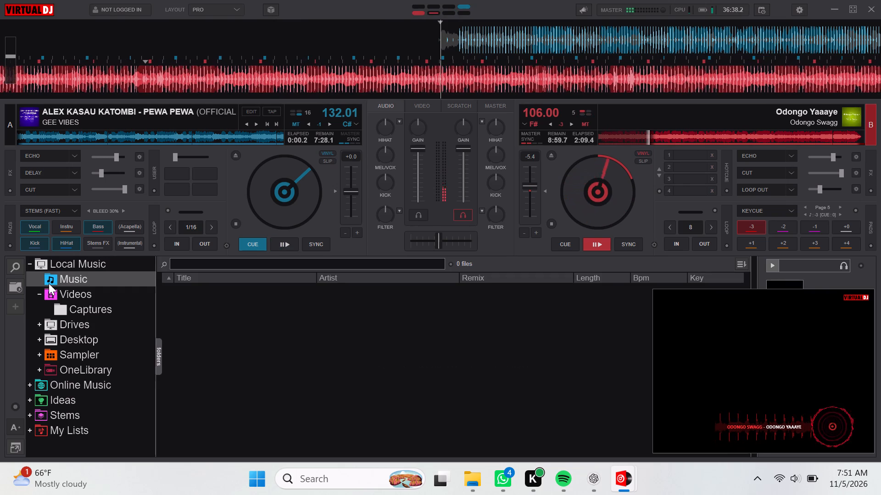
pyautogui.doubleClick(49, 283)
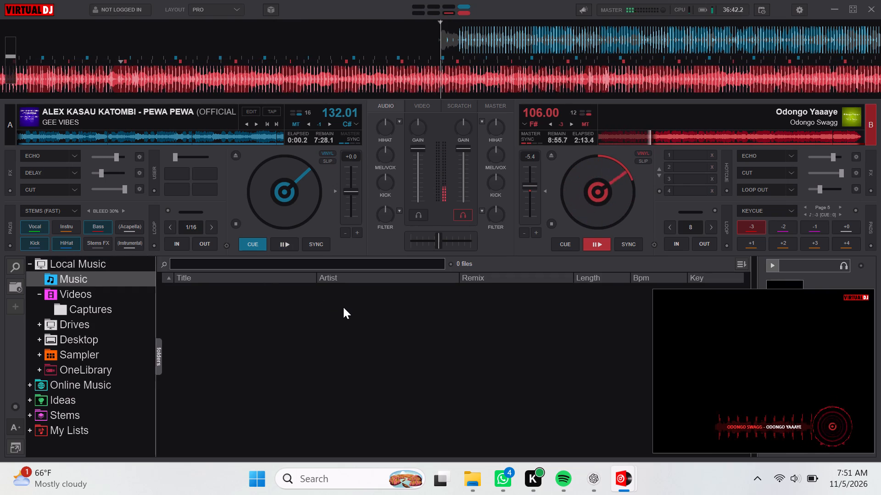
pyautogui.click(236, 276)
pyautogui.doubleClick(236, 276)
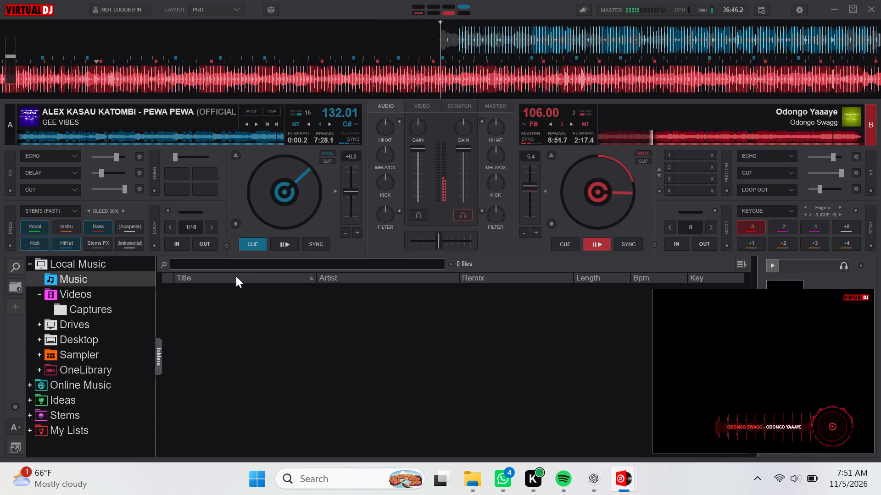
pyautogui.doubleClick(236, 276)
pyautogui.moveTo(236, 276); pyautogui.dragTo(342, 322)
pyautogui.moveTo(342, 322); pyautogui.dragTo(341, 322)
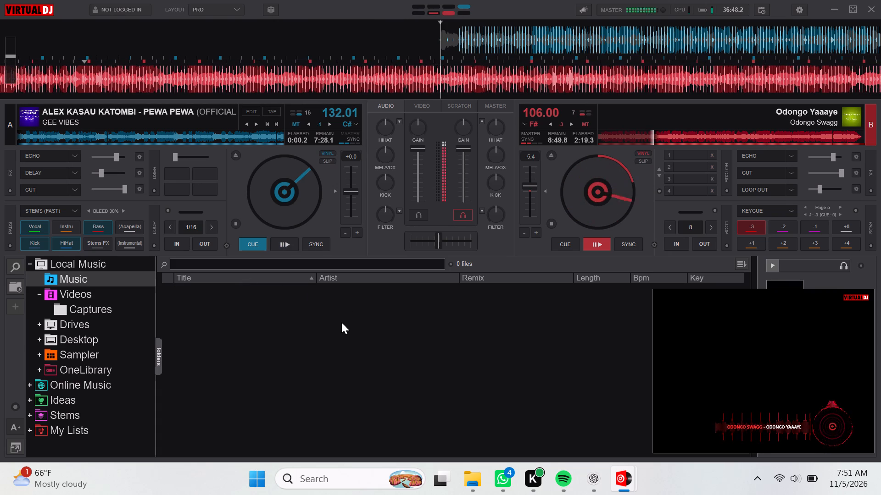
pyautogui.moveTo(341, 322); pyautogui.dragTo(355, 325)
pyautogui.press('Return')
pyautogui.press('Return')
pyautogui.press('Return')
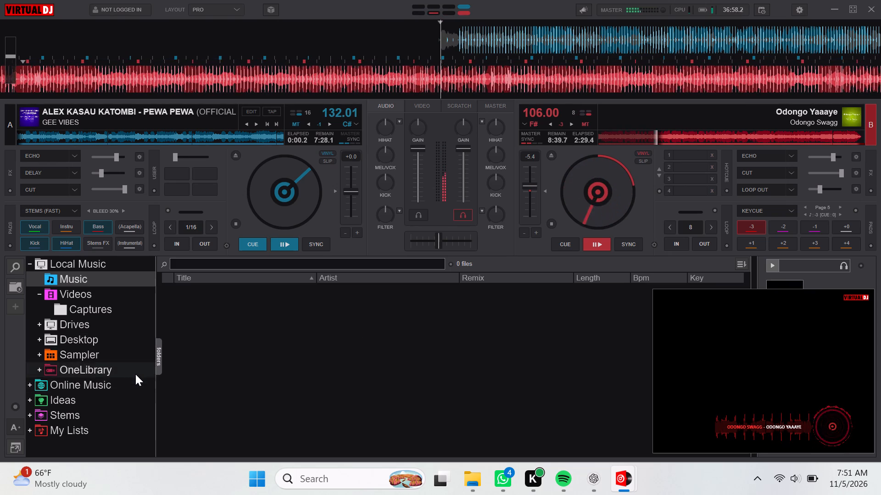
# Look through the OneLibrary folder and expand the Online Music sources to find more tracks to load.
pyautogui.moveTo(135, 374); pyautogui.dragTo(142, 396)
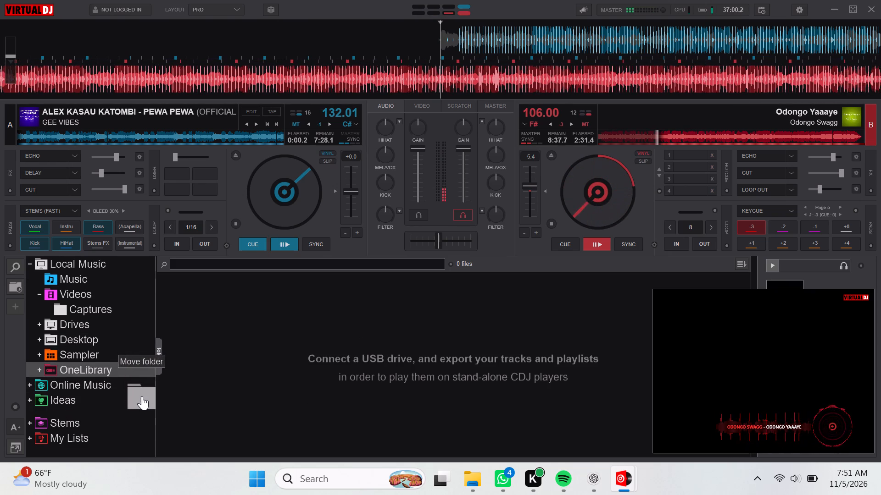
pyautogui.moveTo(142, 396); pyautogui.dragTo(108, 388)
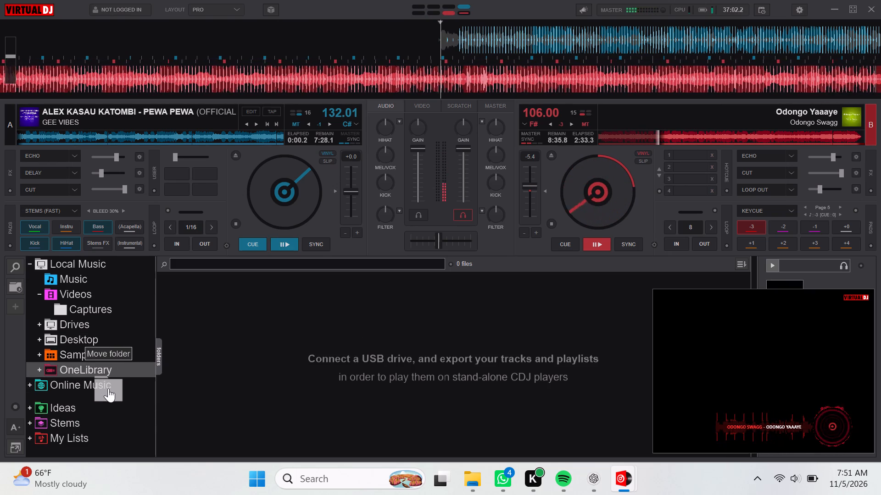
pyautogui.moveTo(108, 388); pyautogui.dragTo(137, 362)
pyautogui.click(137, 362)
pyautogui.moveTo(137, 362); pyautogui.dragTo(136, 363)
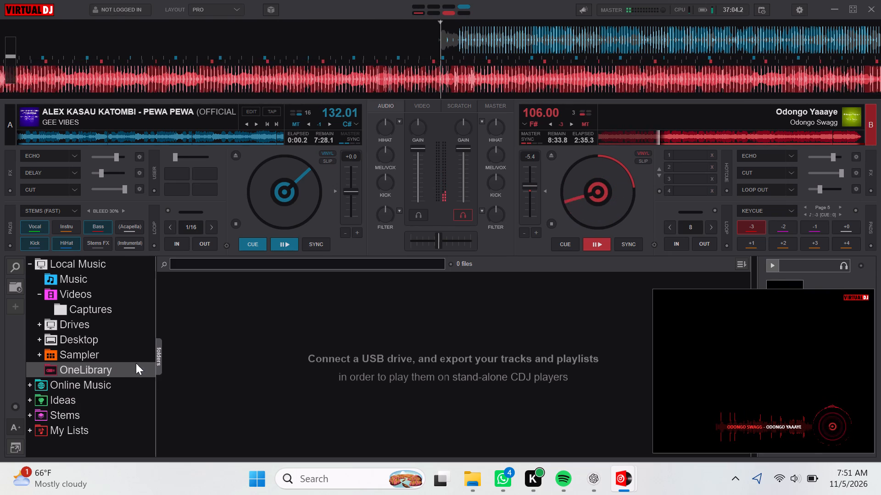
pyautogui.moveTo(136, 363); pyautogui.dragTo(113, 380)
pyautogui.tripleClick(113, 380)
pyautogui.tripleClick(113, 380)
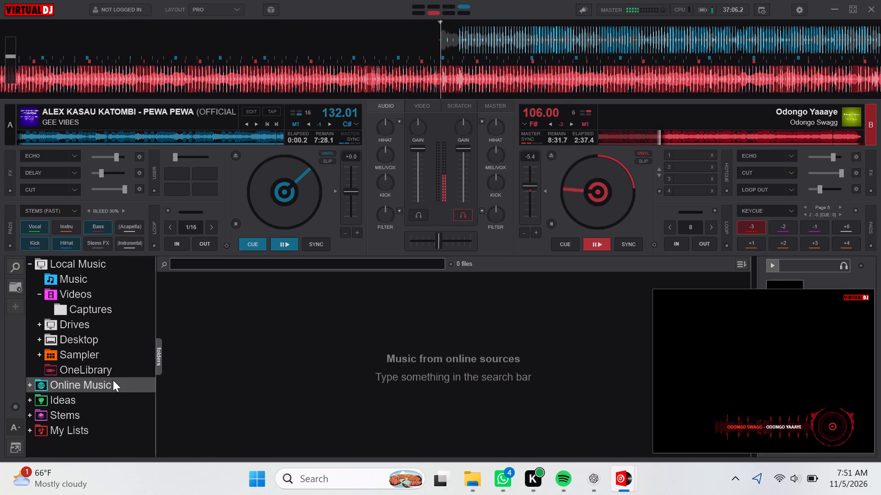
pyautogui.click(113, 380)
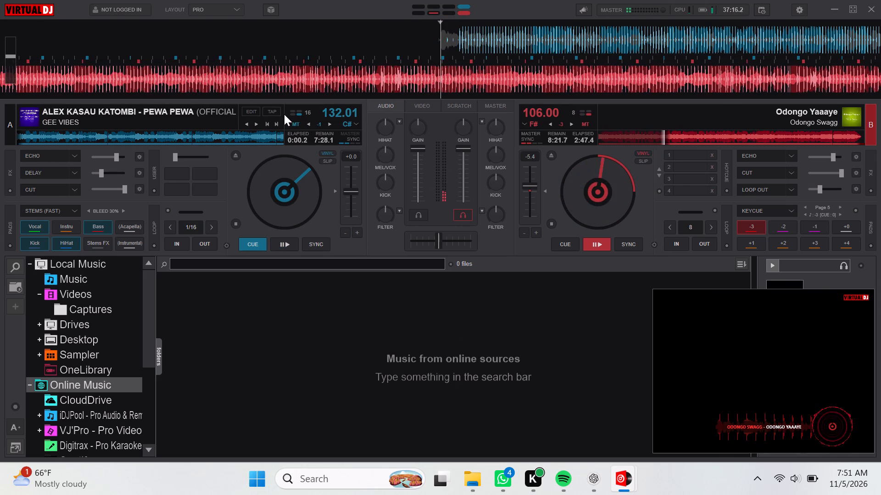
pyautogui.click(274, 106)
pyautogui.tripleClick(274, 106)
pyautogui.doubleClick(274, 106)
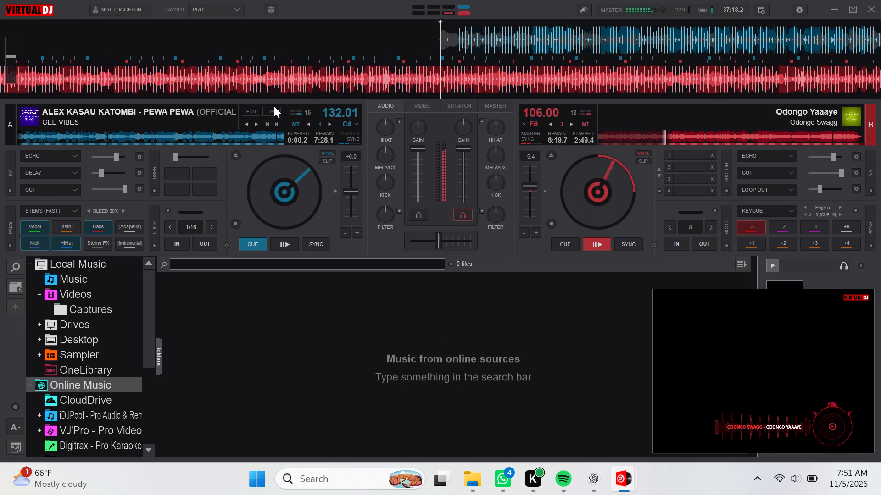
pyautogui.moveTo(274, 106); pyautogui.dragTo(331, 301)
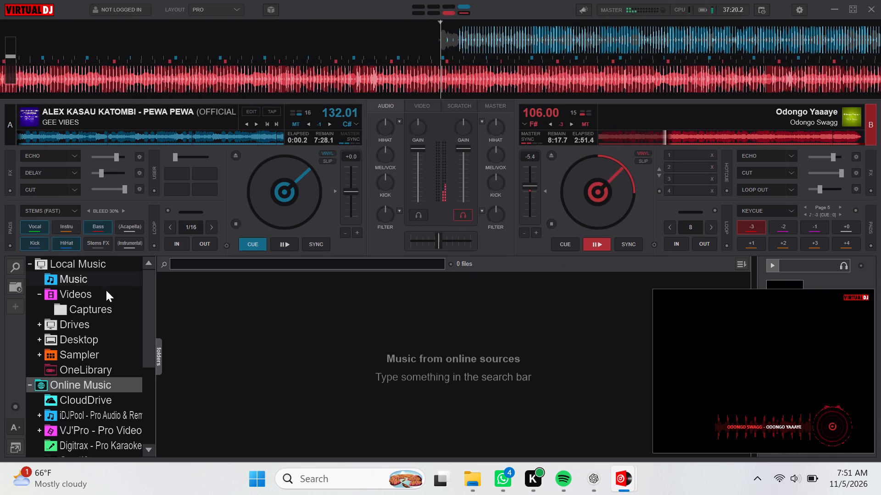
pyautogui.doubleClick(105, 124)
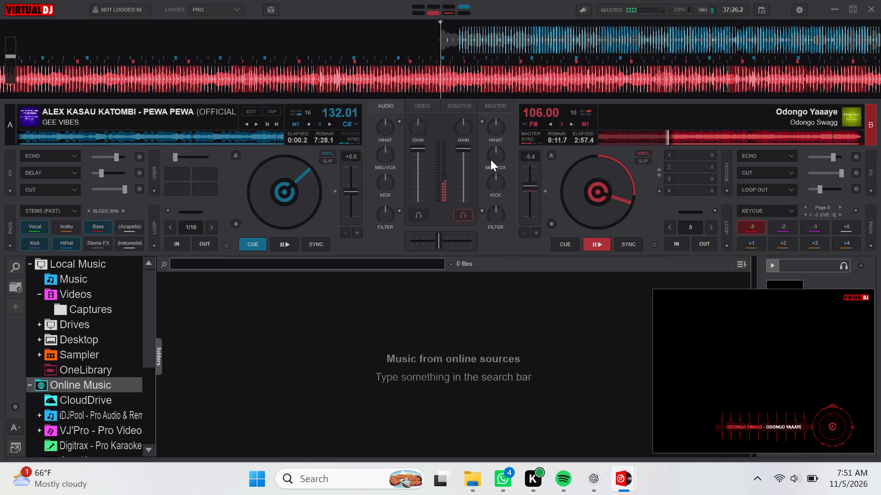
# Turn on the Echo effect on deck B and start Pewa Pewa playing on deck A.
pyautogui.click(759, 154)
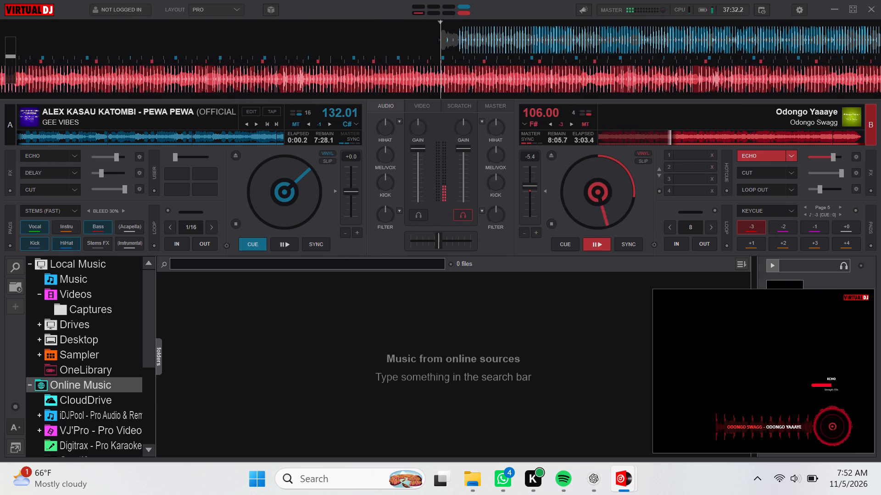
pyautogui.click(280, 244)
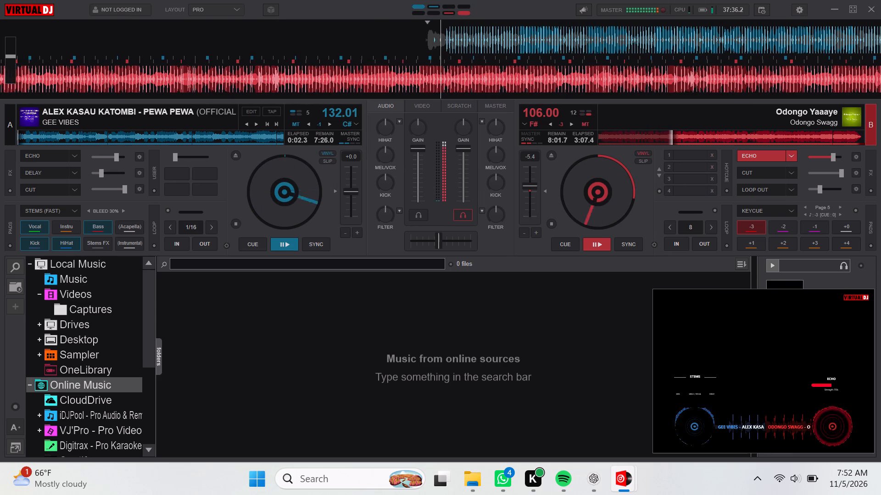
# Toggle the Cut effect on for Odongo Yaaaye on deck B, then stop the track back at its cue point.
pyautogui.click(743, 170)
pyautogui.click(743, 170)
pyautogui.moveTo(743, 170); pyautogui.dragTo(736, 164)
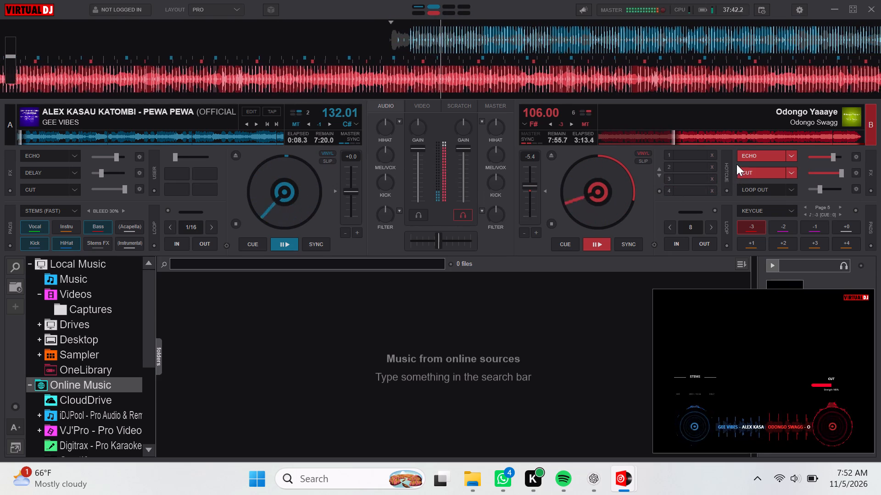
pyautogui.moveTo(736, 164); pyautogui.dragTo(573, 242)
pyautogui.click(573, 242)
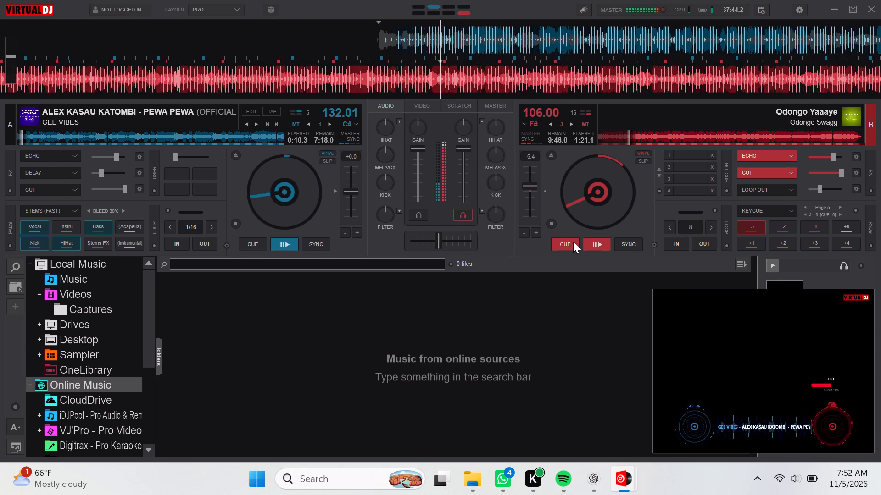
# Turn off the Cut effect on deck B and toggle Echo there, leaving Echo on.
pyautogui.click(742, 168)
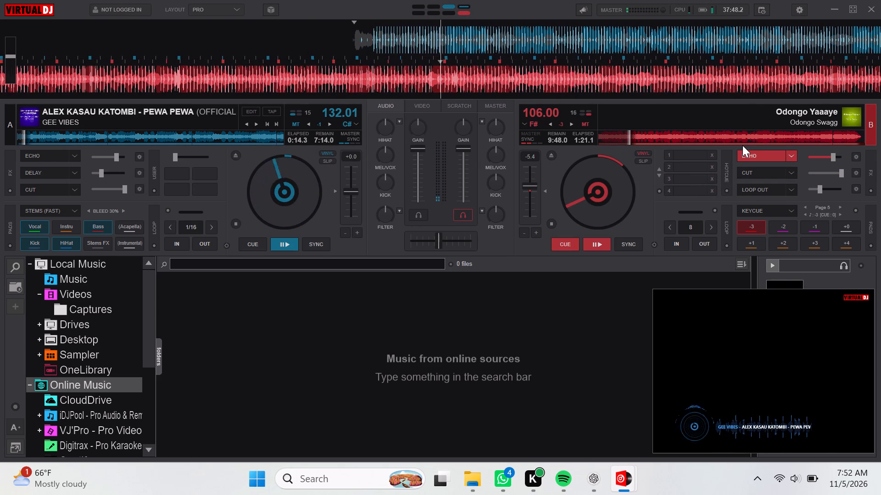
pyautogui.doubleClick(742, 145)
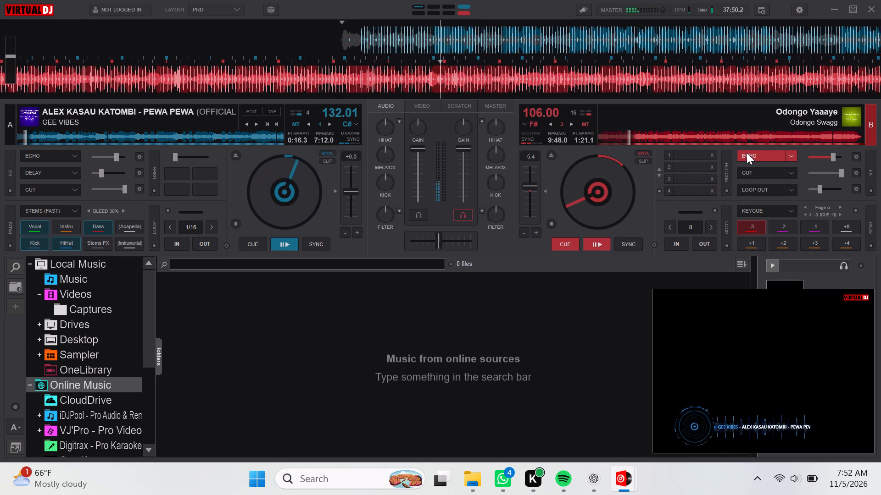
pyautogui.click(747, 153)
pyautogui.click(747, 153)
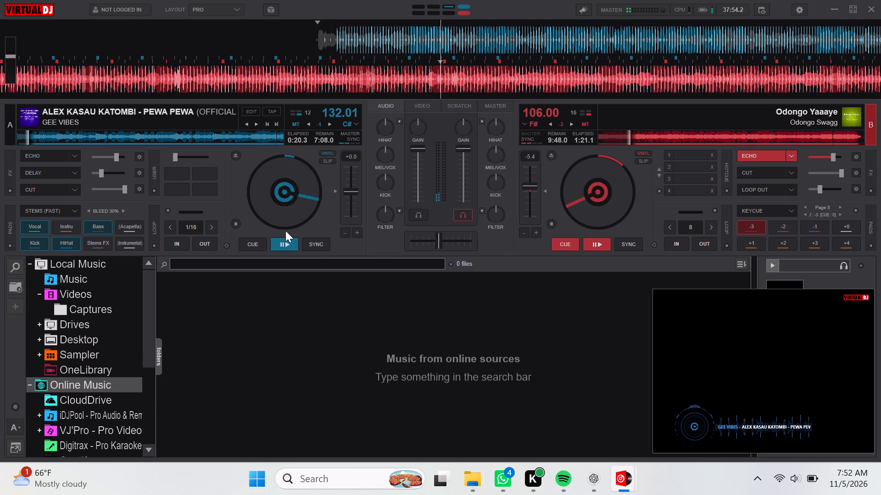
# Scratch Pewa Pewa on deck A's platter in several short touches, letting the track play on.
pyautogui.moveTo(290, 205); pyautogui.dragTo(301, 198)
pyautogui.moveTo(301, 198); pyautogui.dragTo(300, 191)
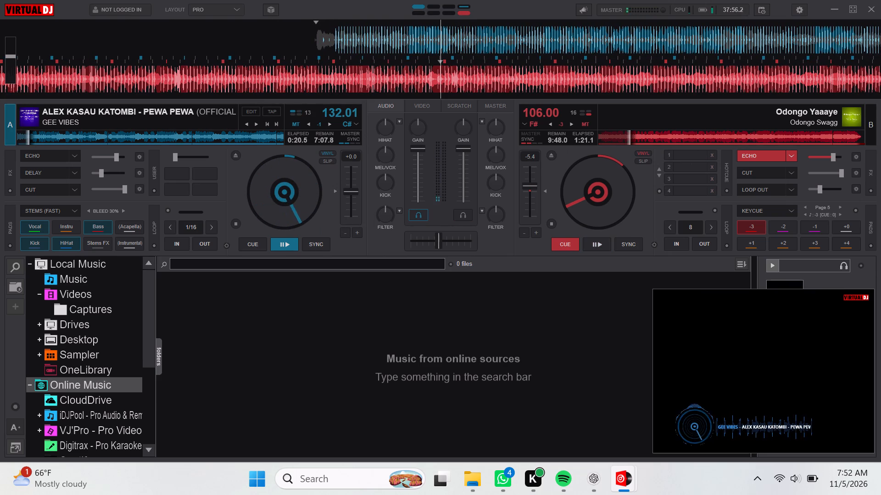
pyautogui.moveTo(300, 191); pyautogui.dragTo(284, 234)
pyautogui.click(284, 234)
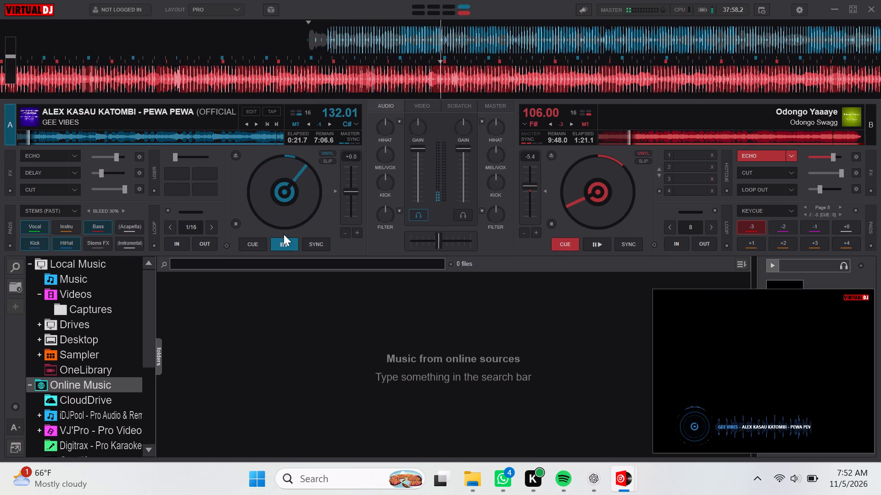
pyautogui.click(290, 225)
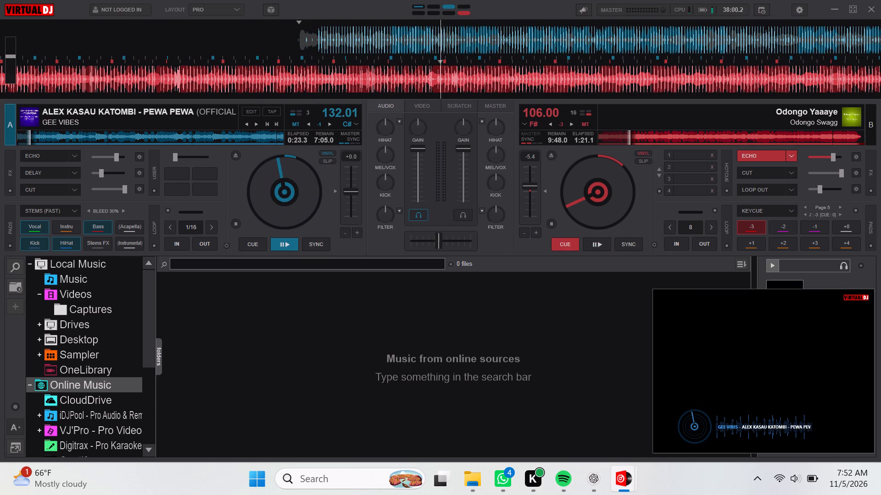
pyautogui.click(290, 225)
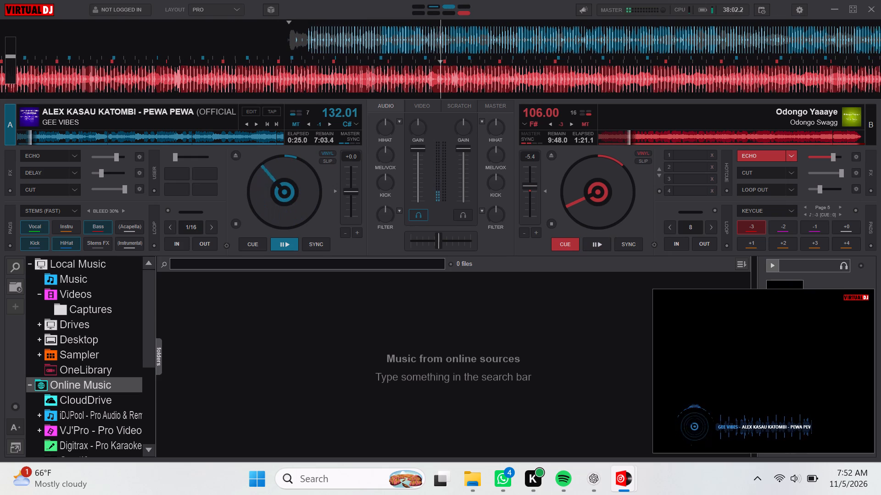
pyautogui.click(290, 225)
pyautogui.click(290, 225)
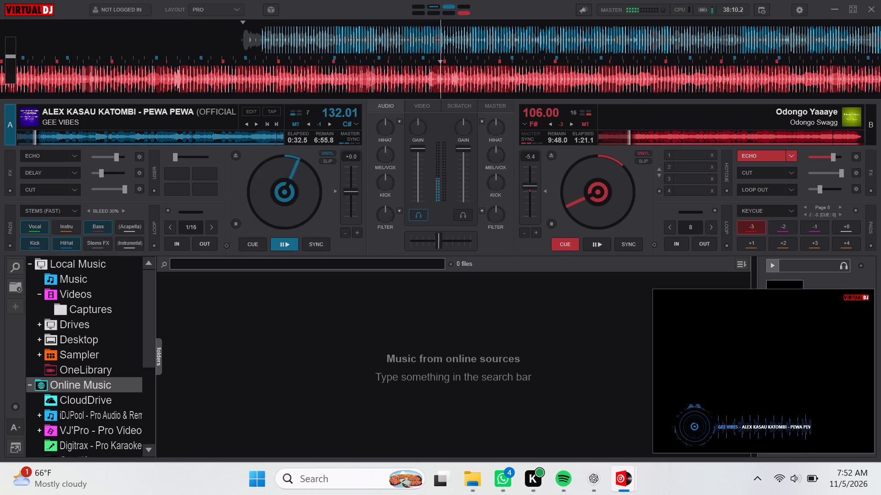
pyautogui.click(375, 104)
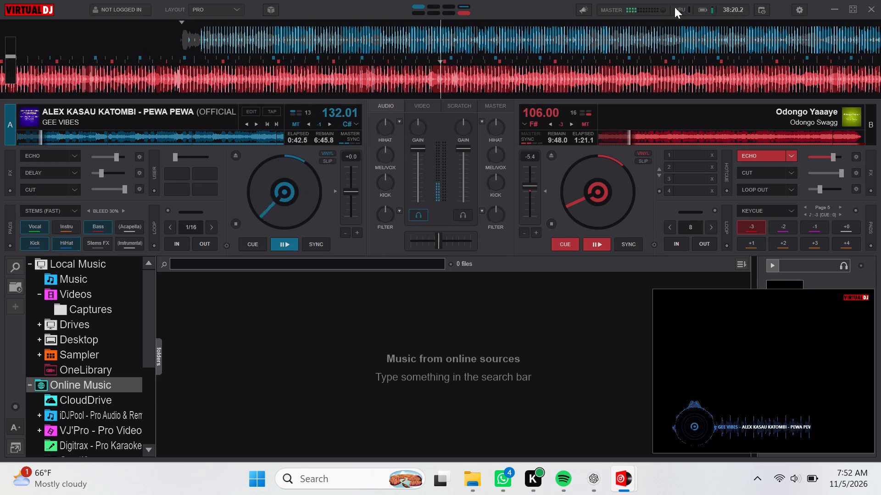
# Quit VirtualDJ with Pewa Pewa still playing.
pyautogui.click(874, 9)
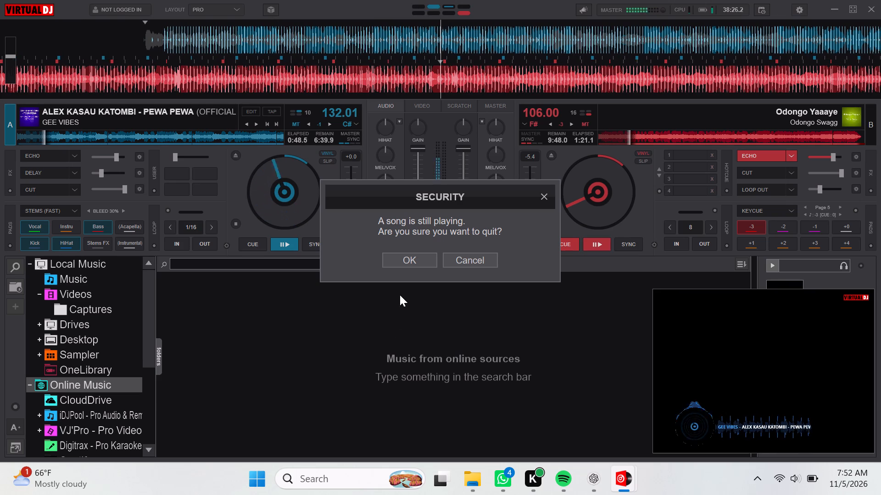
pyautogui.click(397, 257)
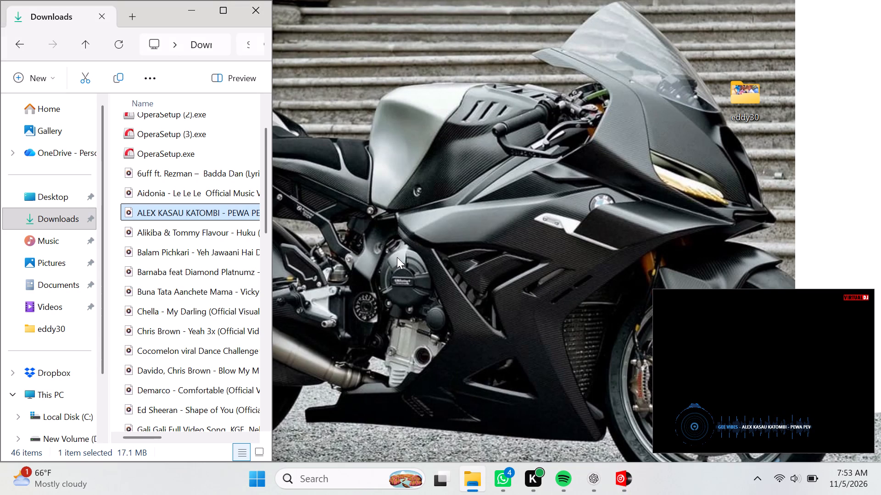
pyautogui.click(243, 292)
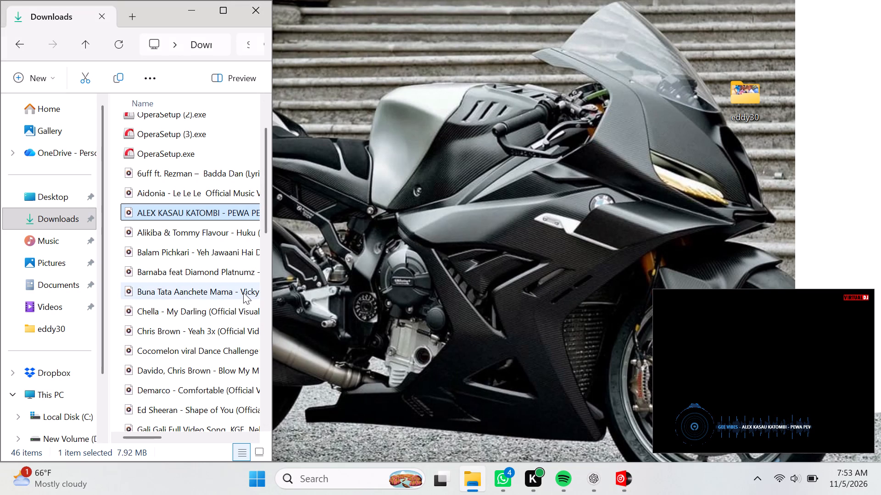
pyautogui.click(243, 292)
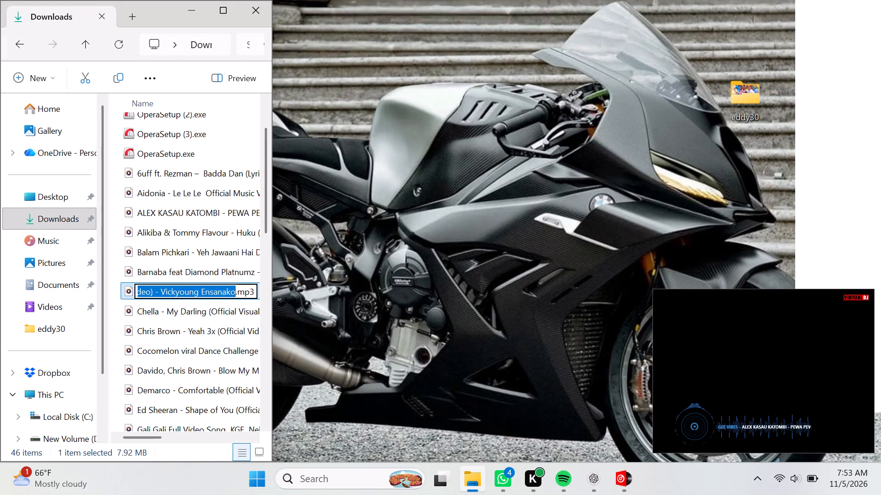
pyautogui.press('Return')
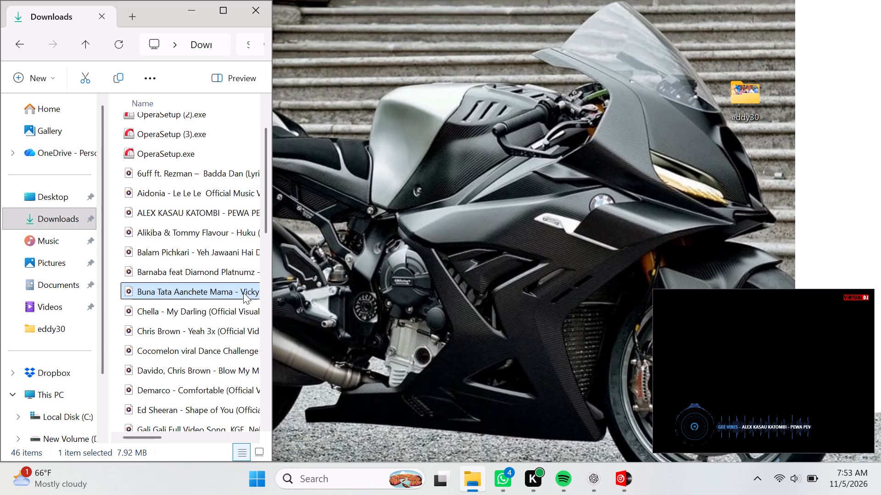
# In File Explorer's Downloads folder, edit the Buna Tata Aanchete Mama file's name, deleting characters back to "Ensan" and keeping the final "p3".
pyautogui.click(240, 292)
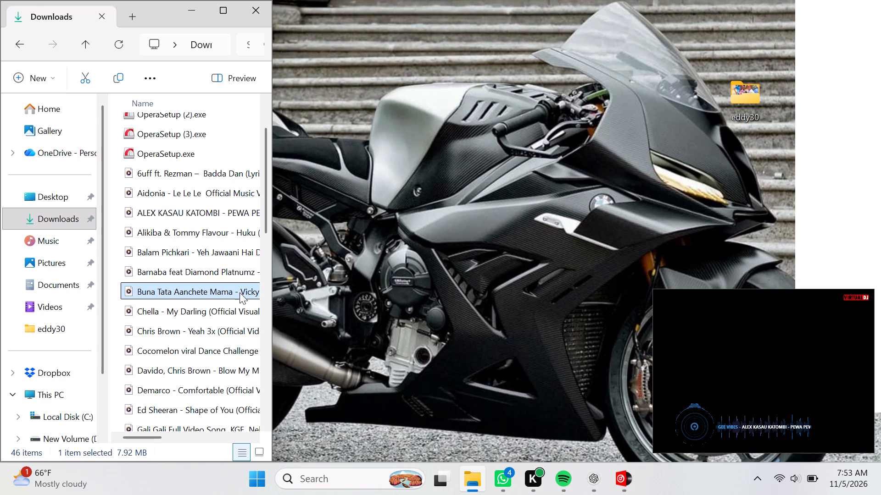
pyautogui.hscroll(-1, 240, 292)
pyautogui.click(238, 291)
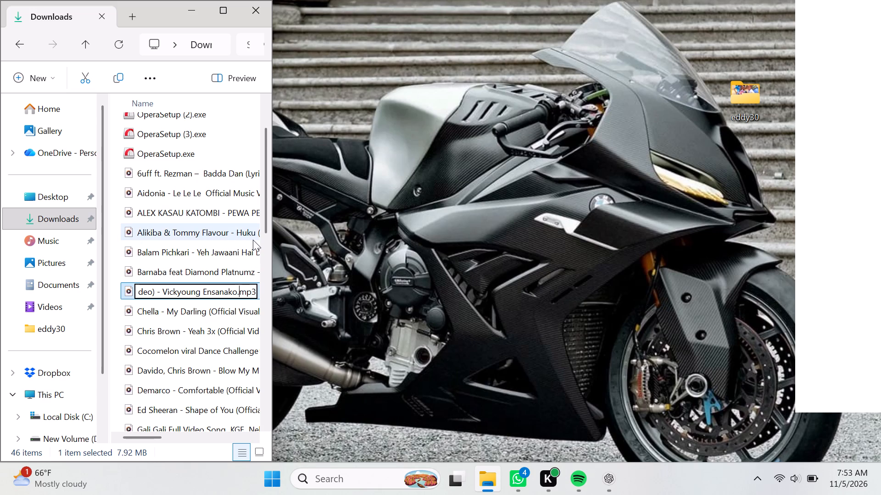
pyautogui.click(245, 297)
pyautogui.press('n')
pyautogui.press('BackSpace')
pyautogui.press('BackSpace')
pyautogui.press('BackSpace')
pyautogui.press('BackSpace')
pyautogui.press('BackSpace')
pyautogui.press('BackSpace')
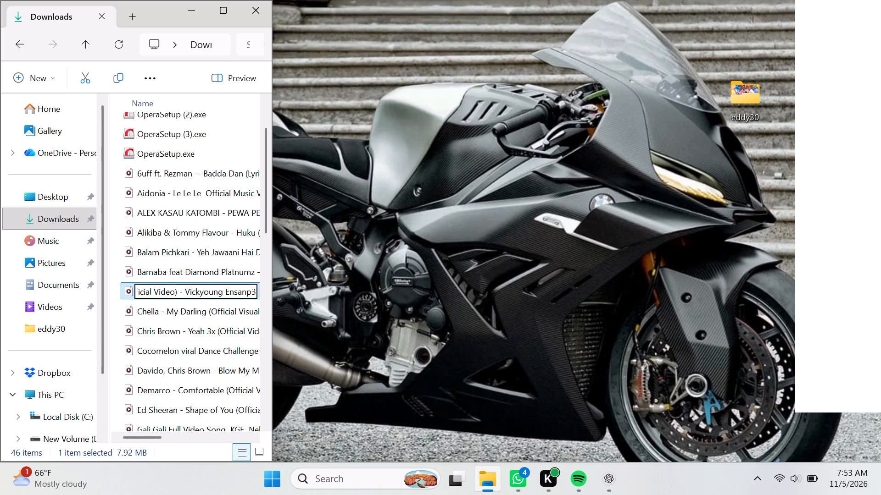